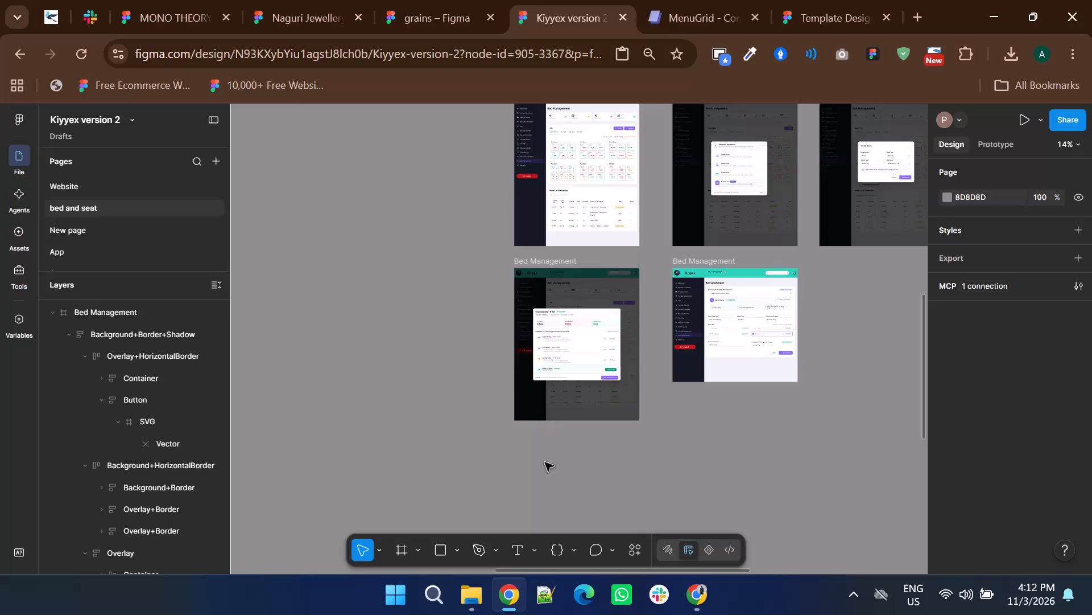
# Examine the Bed Management room details popup and the overall layout of frames on the bed and seat page.
pyautogui.keyDown('ctrl'); pyautogui.scroll(6, 600, 361); pyautogui.keyUp('ctrl')
pyautogui.keyDown('ctrl'); pyautogui.scroll(-2, 600, 361); pyautogui.keyUp('ctrl')
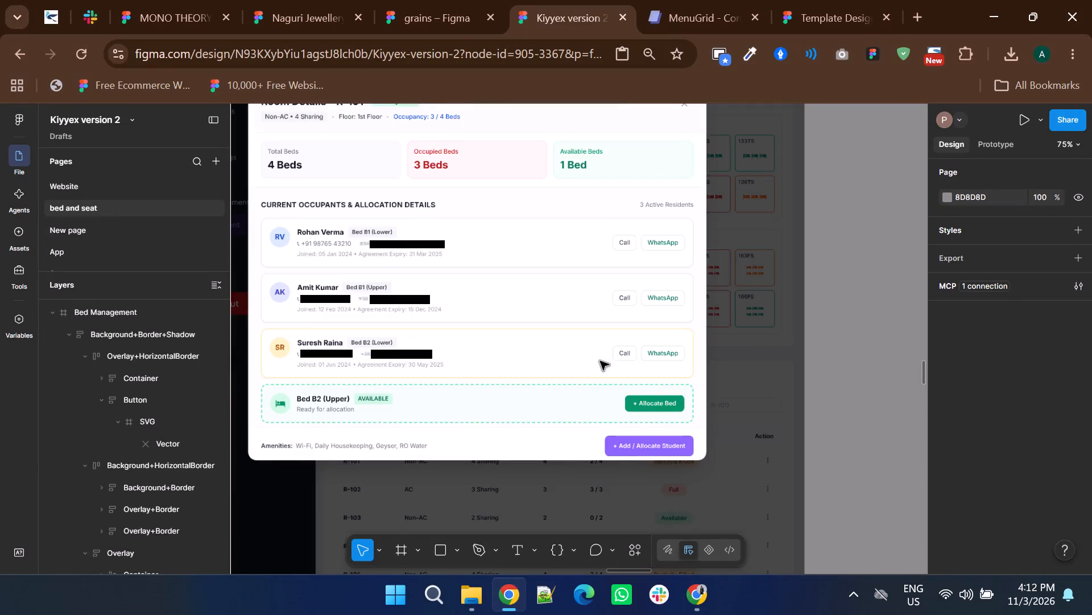
pyautogui.keyDown('ctrl'); pyautogui.scroll(-2, 600, 361); pyautogui.keyUp('ctrl')
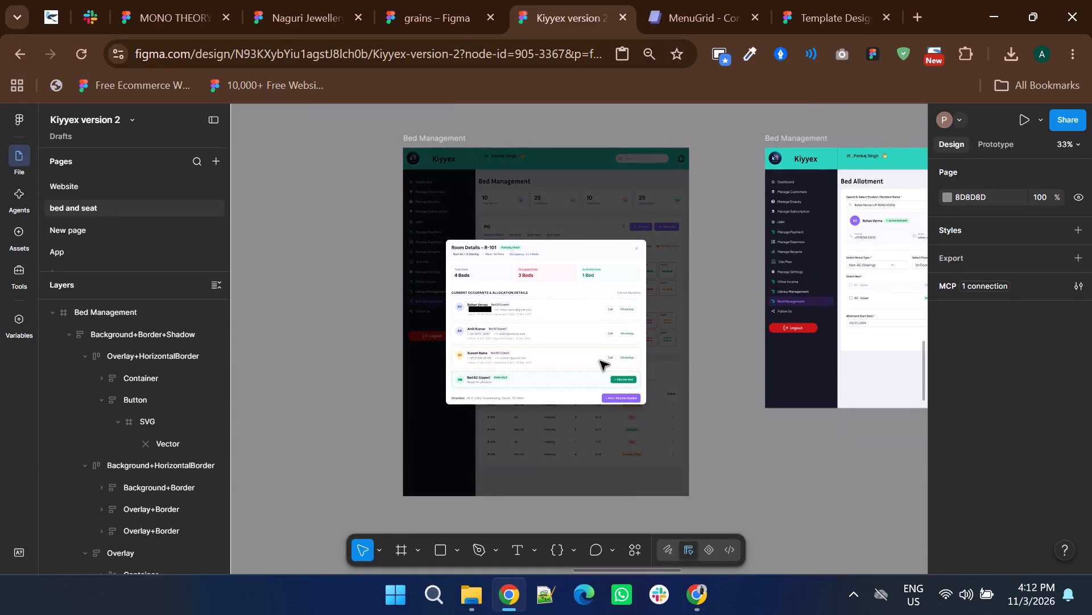
pyautogui.keyDown('ctrl'); pyautogui.scroll(-6, 600, 361); pyautogui.keyUp('ctrl')
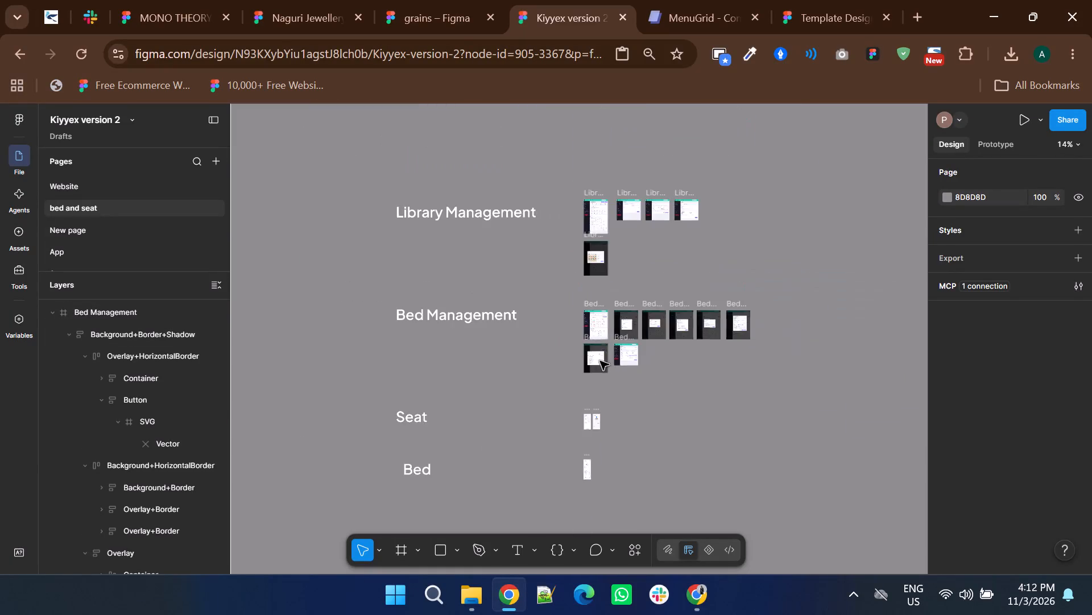
pyautogui.keyDown('ctrl'); pyautogui.scroll(-4, 600, 361); pyautogui.keyUp('ctrl')
pyautogui.keyDown('ctrl'); pyautogui.scroll(12, 600, 361); pyautogui.keyUp('ctrl')
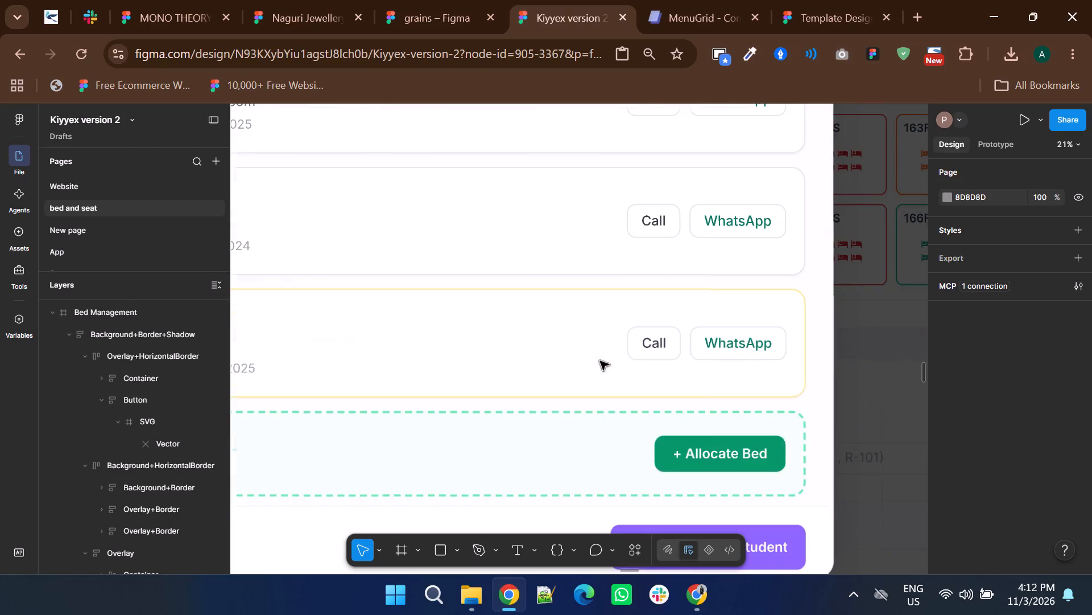
pyautogui.keyDown('ctrl'); pyautogui.scroll(-9, 600, 361); pyautogui.keyUp('ctrl')
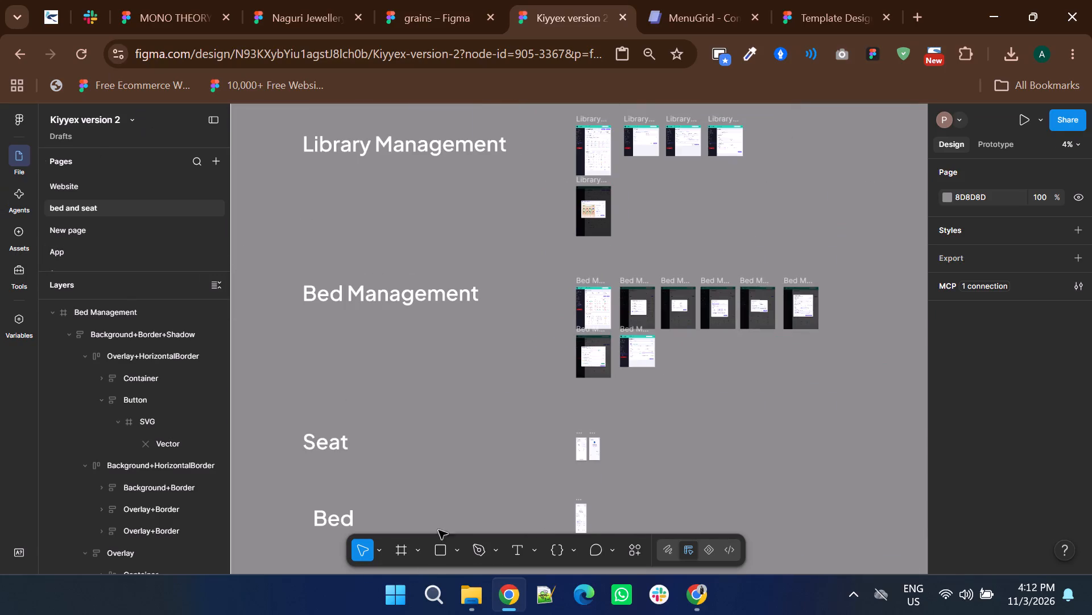
pyautogui.click(469, 590)
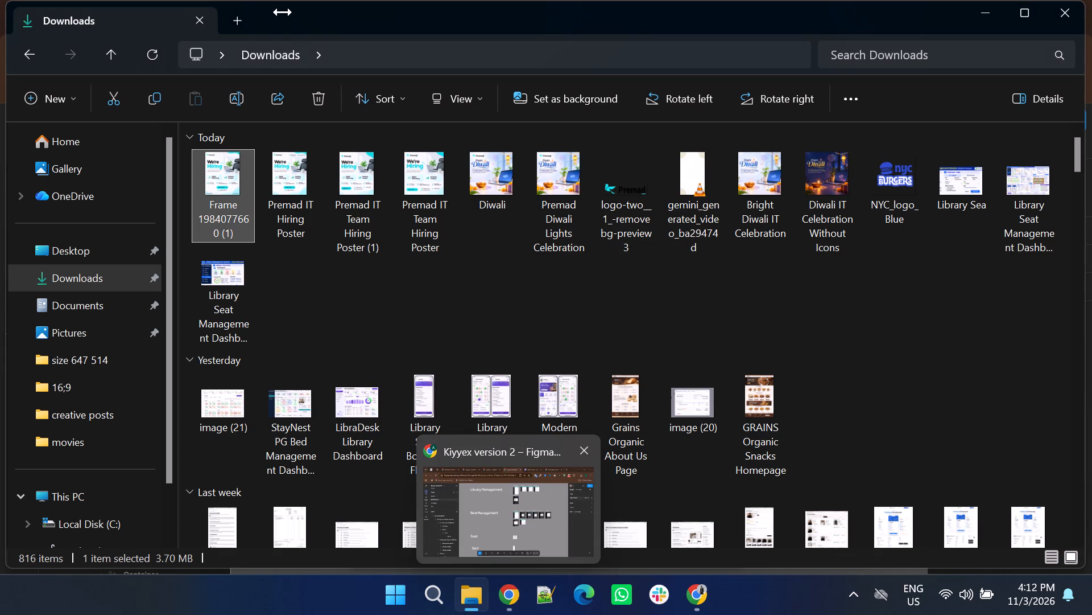
pyautogui.click(148, 52)
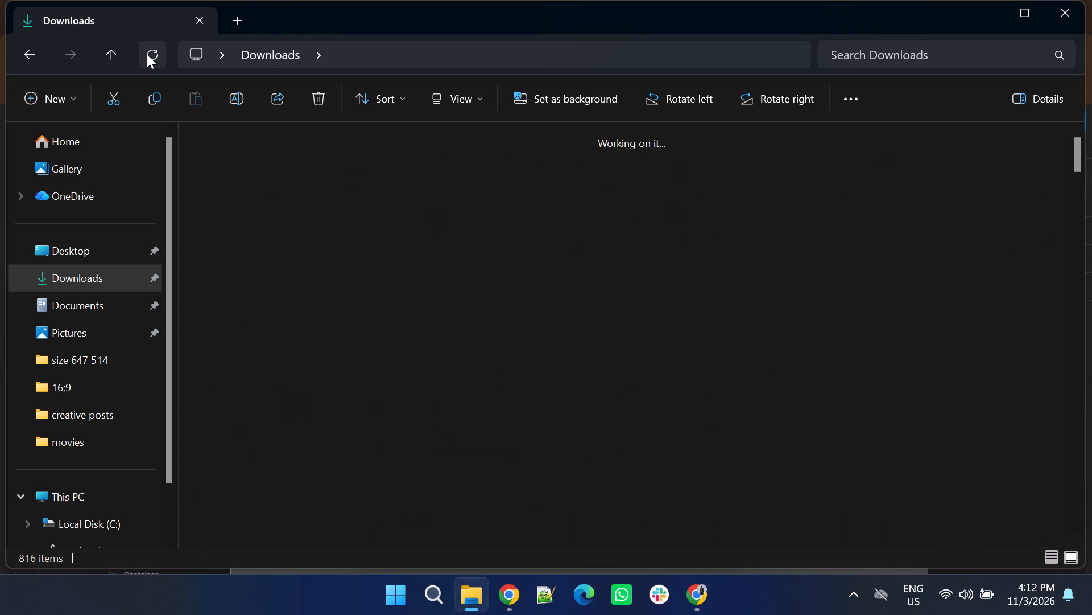
pyautogui.doubleClick(226, 168)
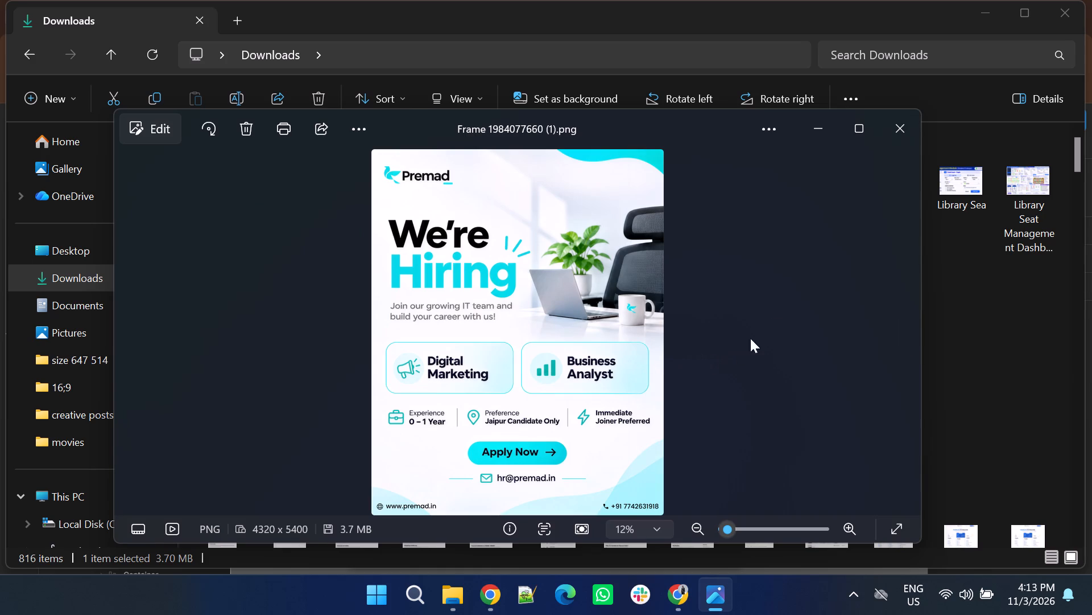
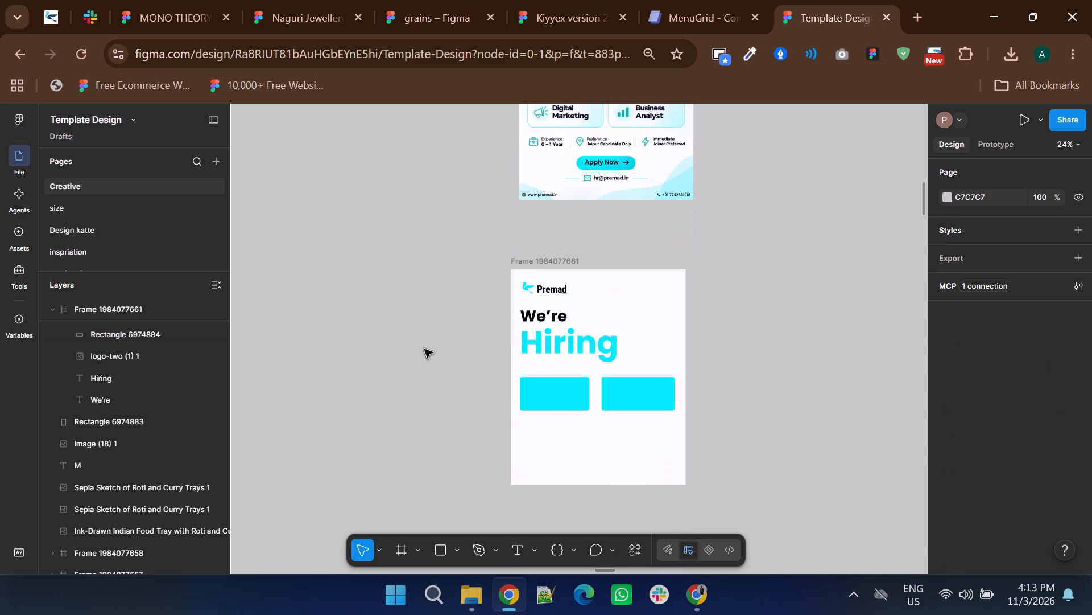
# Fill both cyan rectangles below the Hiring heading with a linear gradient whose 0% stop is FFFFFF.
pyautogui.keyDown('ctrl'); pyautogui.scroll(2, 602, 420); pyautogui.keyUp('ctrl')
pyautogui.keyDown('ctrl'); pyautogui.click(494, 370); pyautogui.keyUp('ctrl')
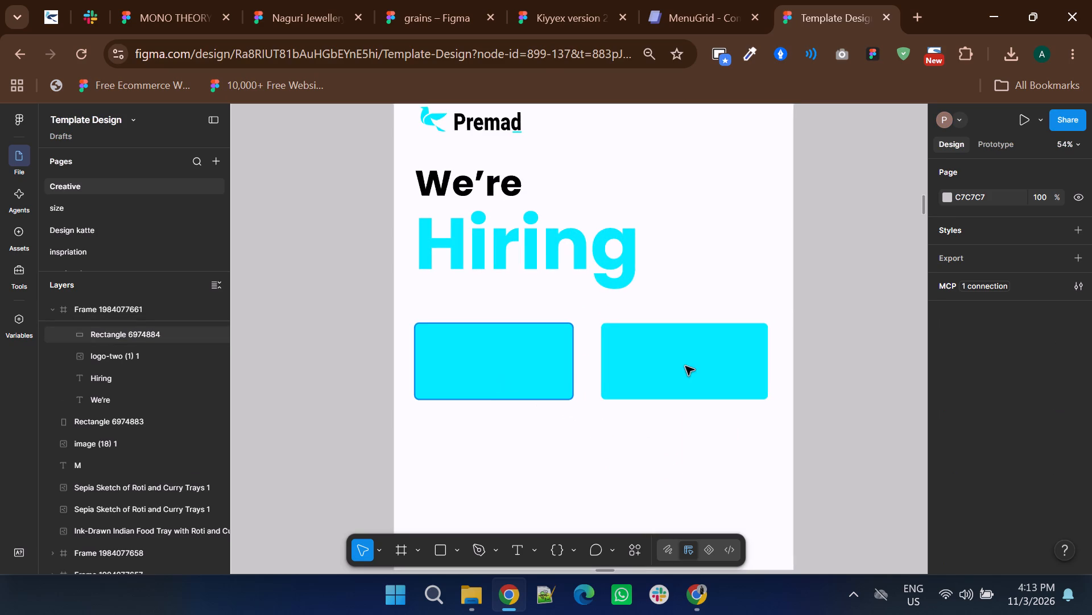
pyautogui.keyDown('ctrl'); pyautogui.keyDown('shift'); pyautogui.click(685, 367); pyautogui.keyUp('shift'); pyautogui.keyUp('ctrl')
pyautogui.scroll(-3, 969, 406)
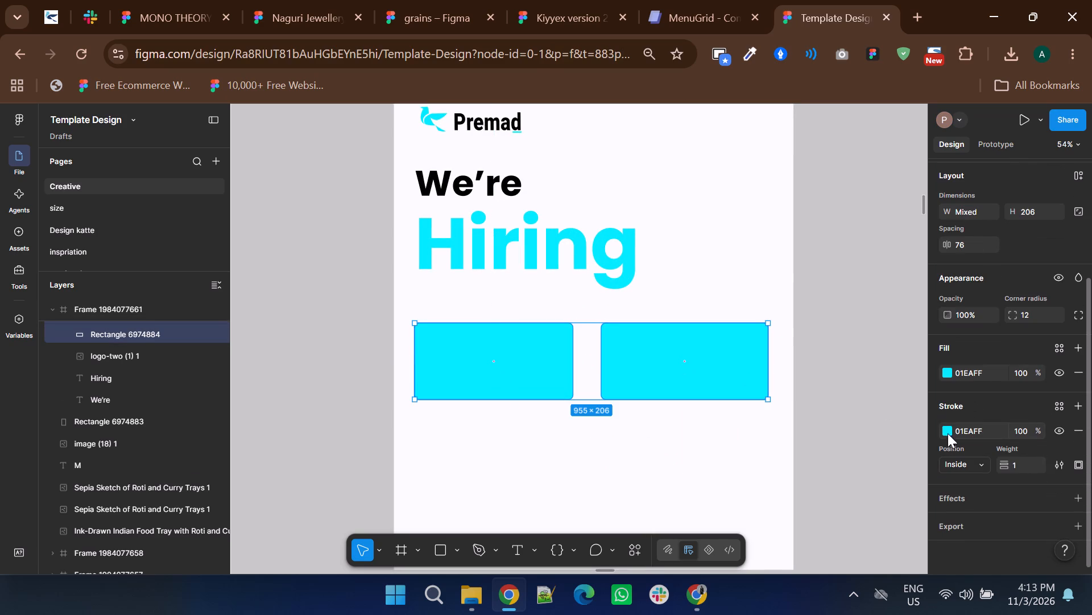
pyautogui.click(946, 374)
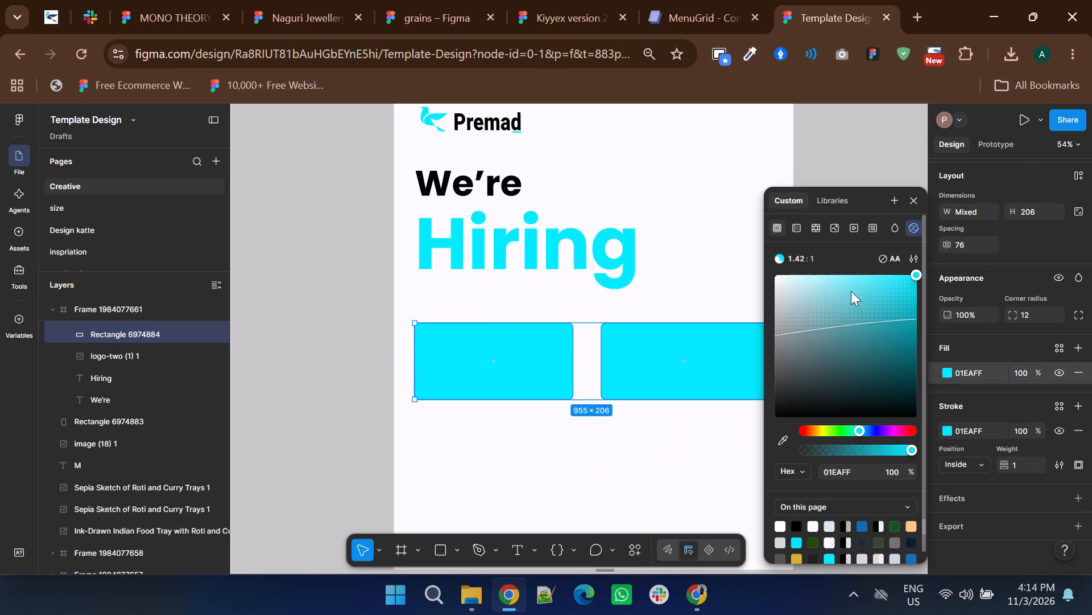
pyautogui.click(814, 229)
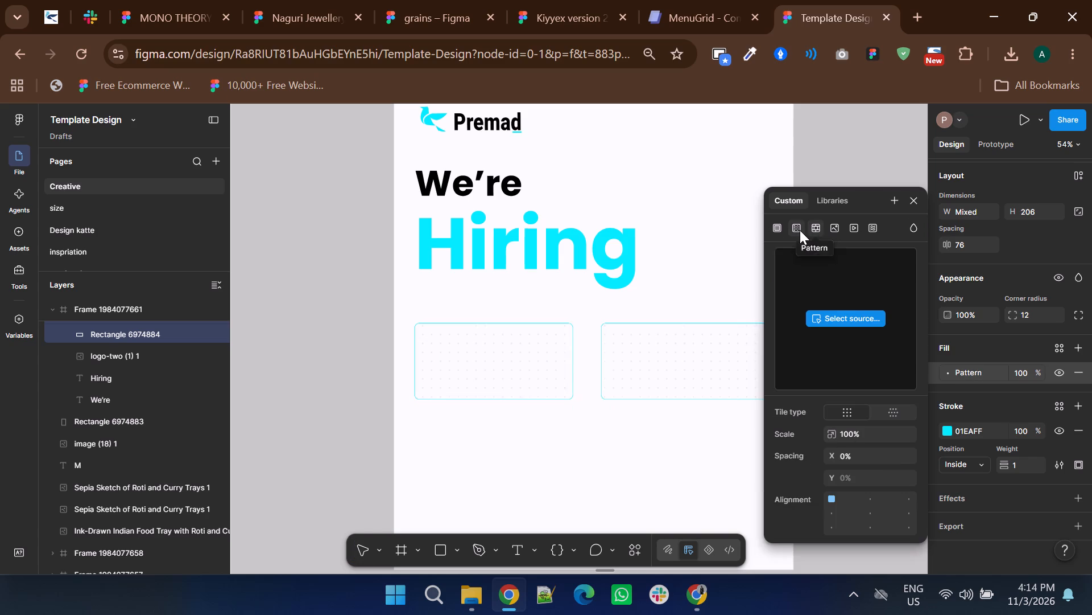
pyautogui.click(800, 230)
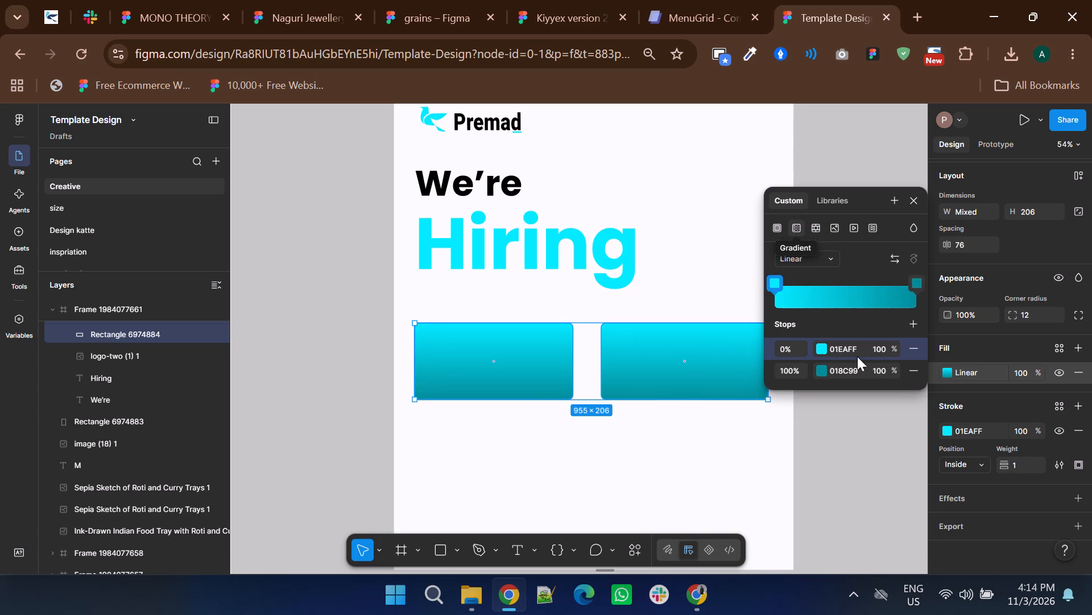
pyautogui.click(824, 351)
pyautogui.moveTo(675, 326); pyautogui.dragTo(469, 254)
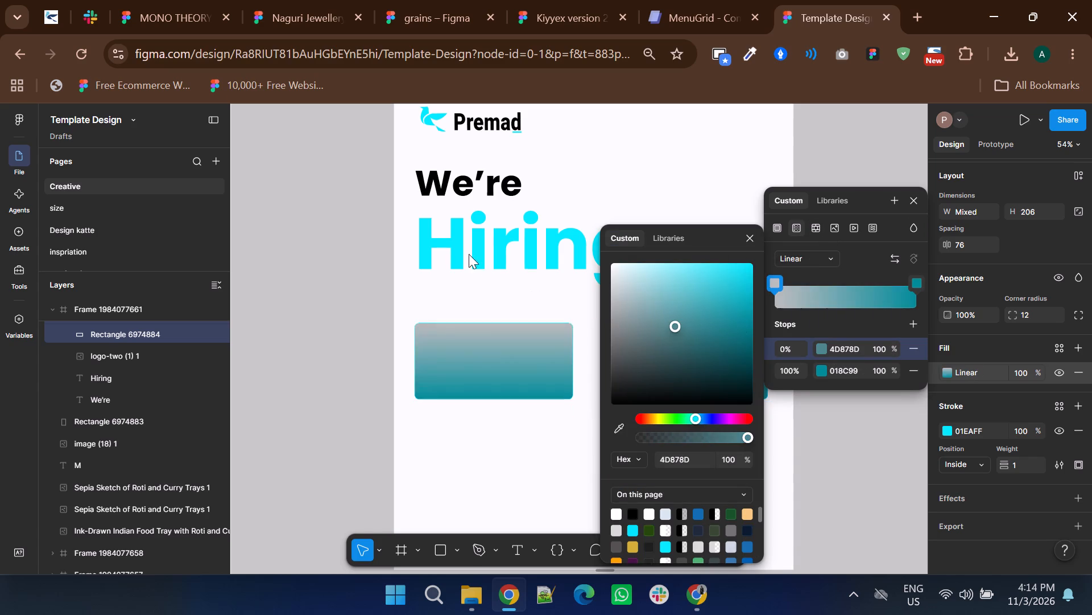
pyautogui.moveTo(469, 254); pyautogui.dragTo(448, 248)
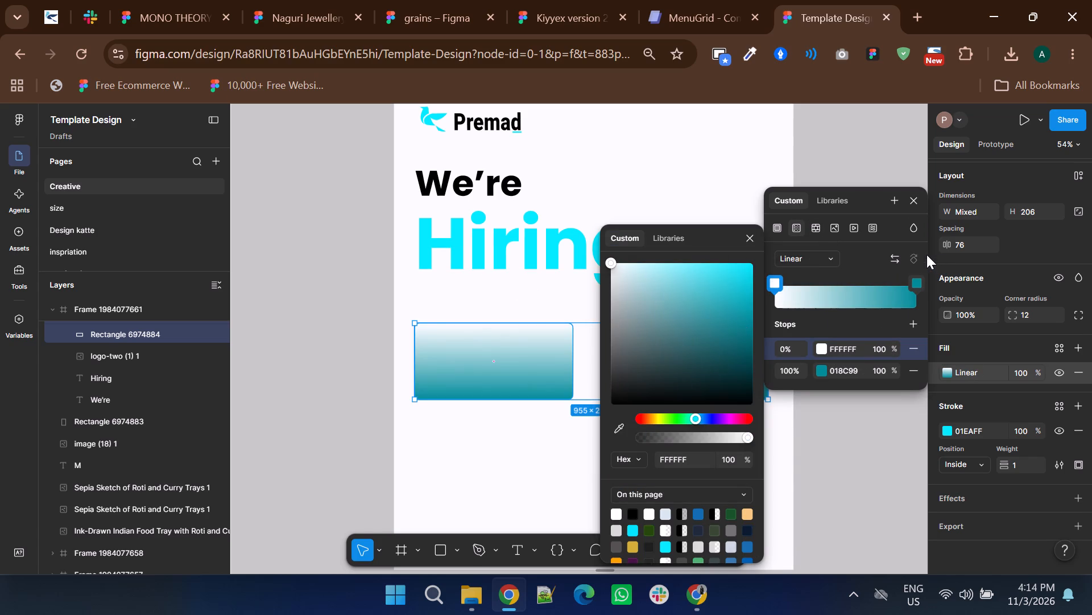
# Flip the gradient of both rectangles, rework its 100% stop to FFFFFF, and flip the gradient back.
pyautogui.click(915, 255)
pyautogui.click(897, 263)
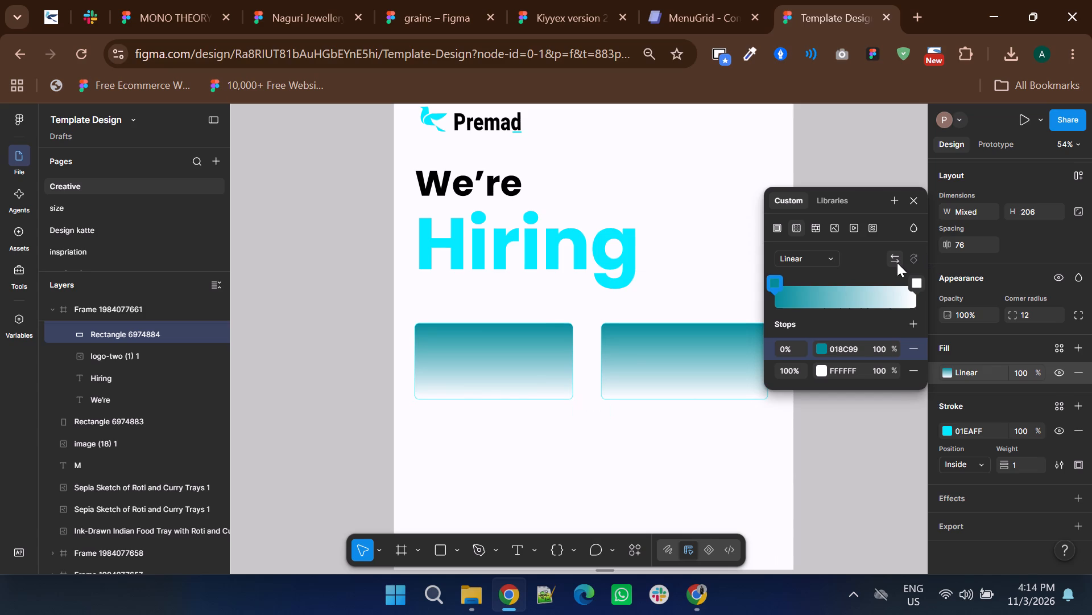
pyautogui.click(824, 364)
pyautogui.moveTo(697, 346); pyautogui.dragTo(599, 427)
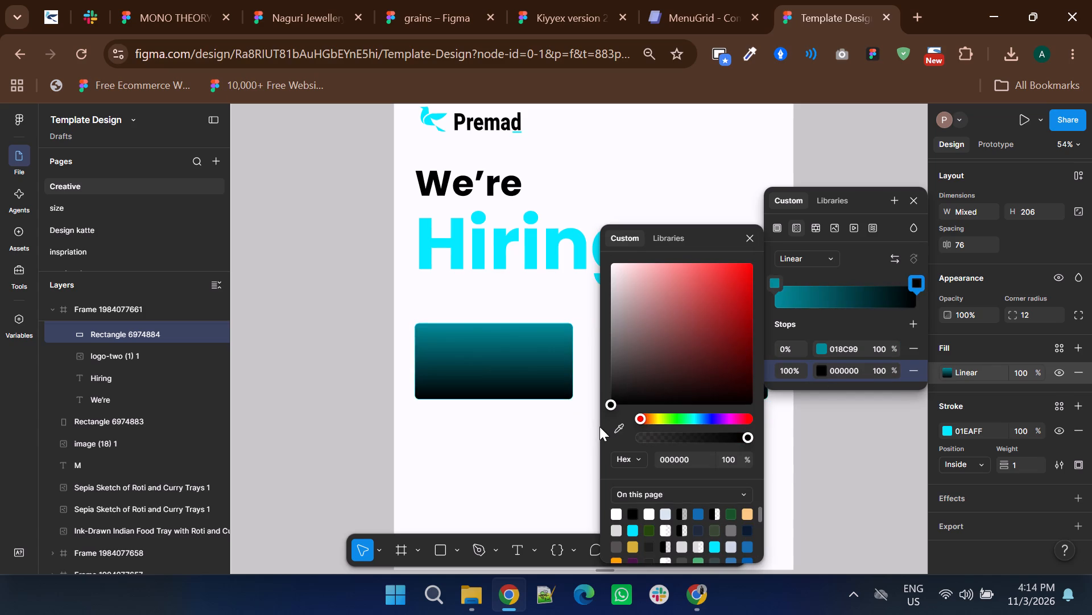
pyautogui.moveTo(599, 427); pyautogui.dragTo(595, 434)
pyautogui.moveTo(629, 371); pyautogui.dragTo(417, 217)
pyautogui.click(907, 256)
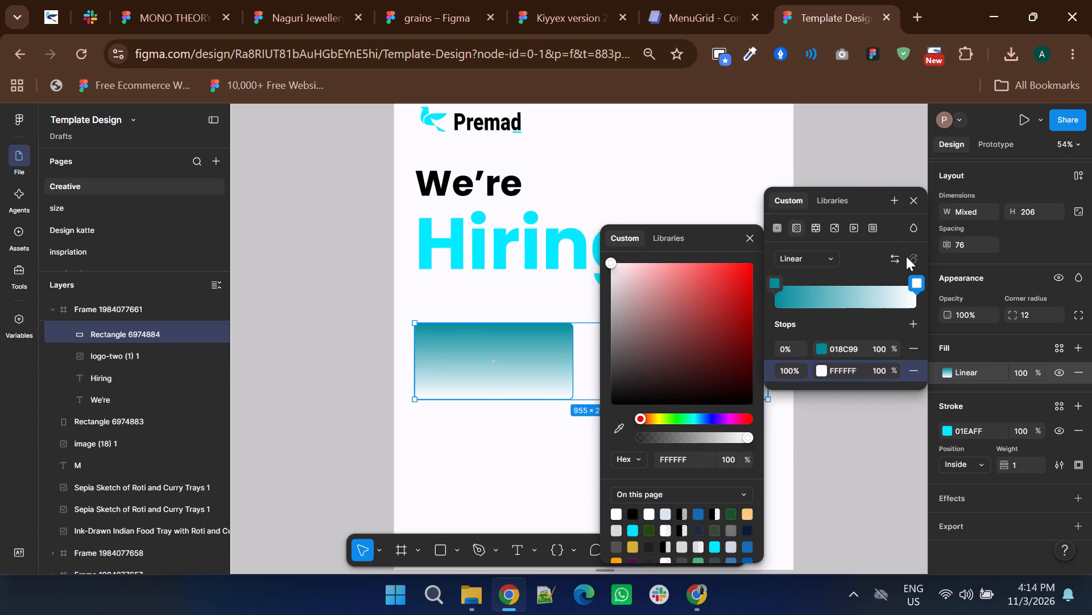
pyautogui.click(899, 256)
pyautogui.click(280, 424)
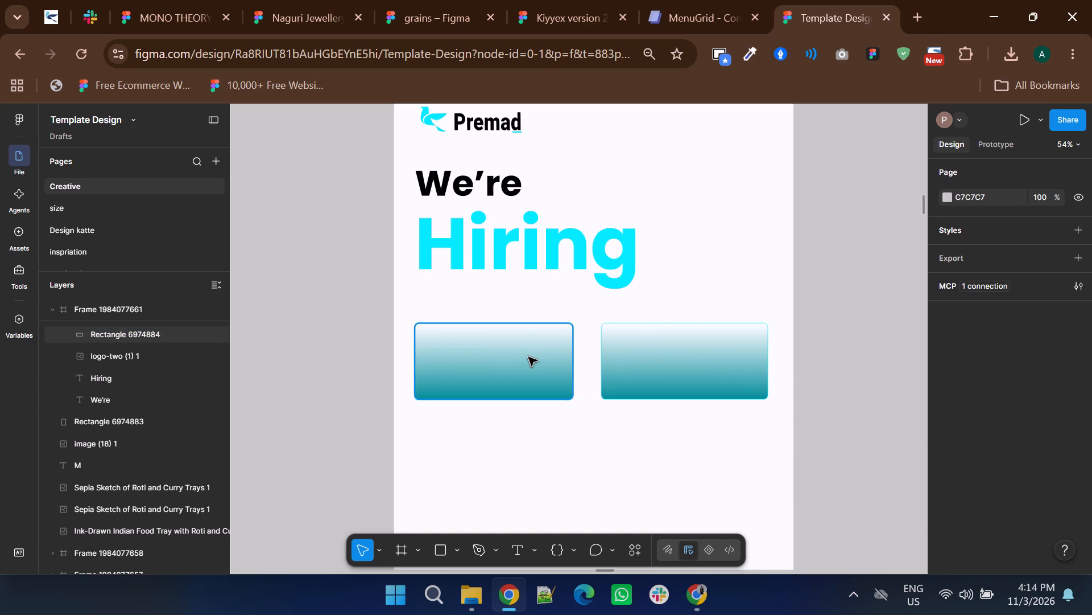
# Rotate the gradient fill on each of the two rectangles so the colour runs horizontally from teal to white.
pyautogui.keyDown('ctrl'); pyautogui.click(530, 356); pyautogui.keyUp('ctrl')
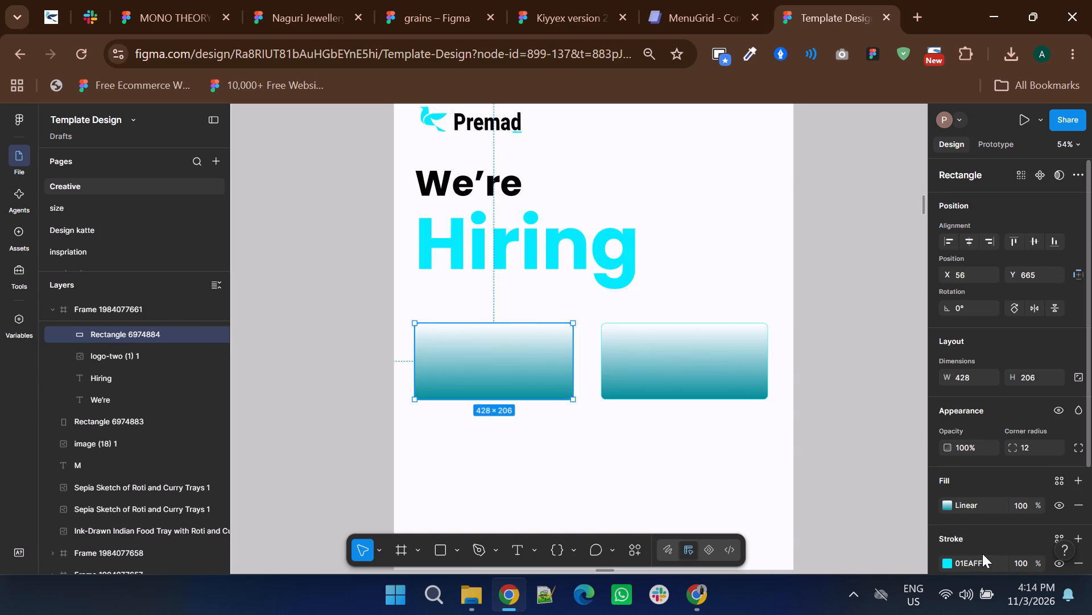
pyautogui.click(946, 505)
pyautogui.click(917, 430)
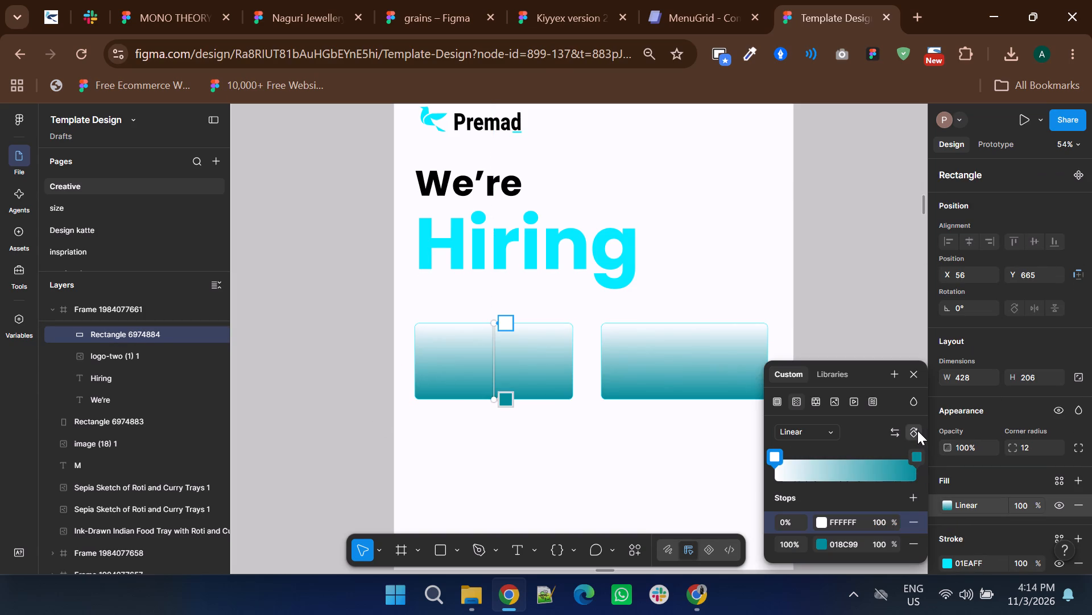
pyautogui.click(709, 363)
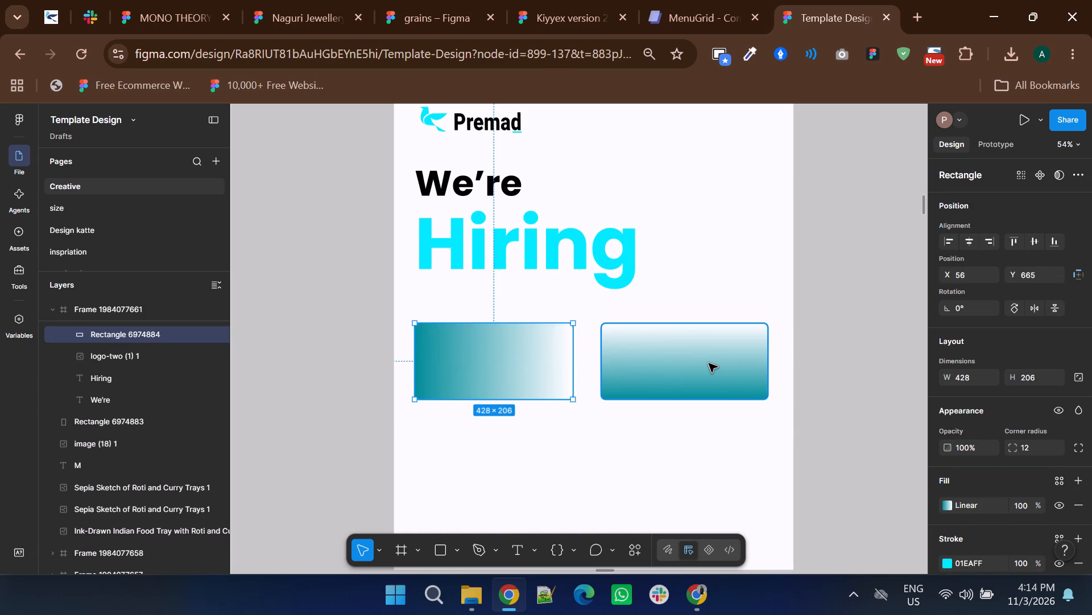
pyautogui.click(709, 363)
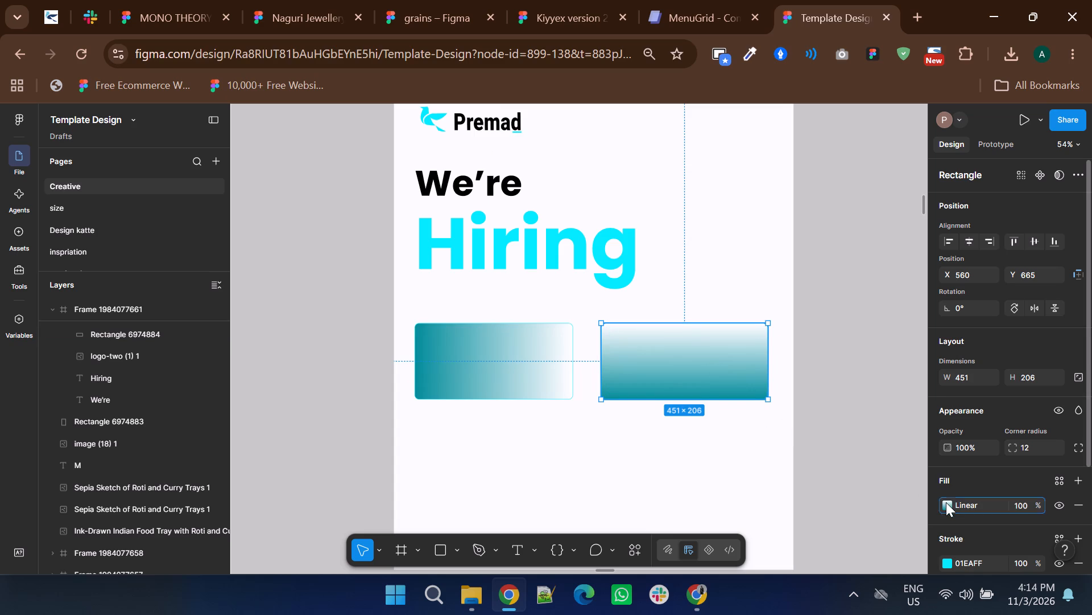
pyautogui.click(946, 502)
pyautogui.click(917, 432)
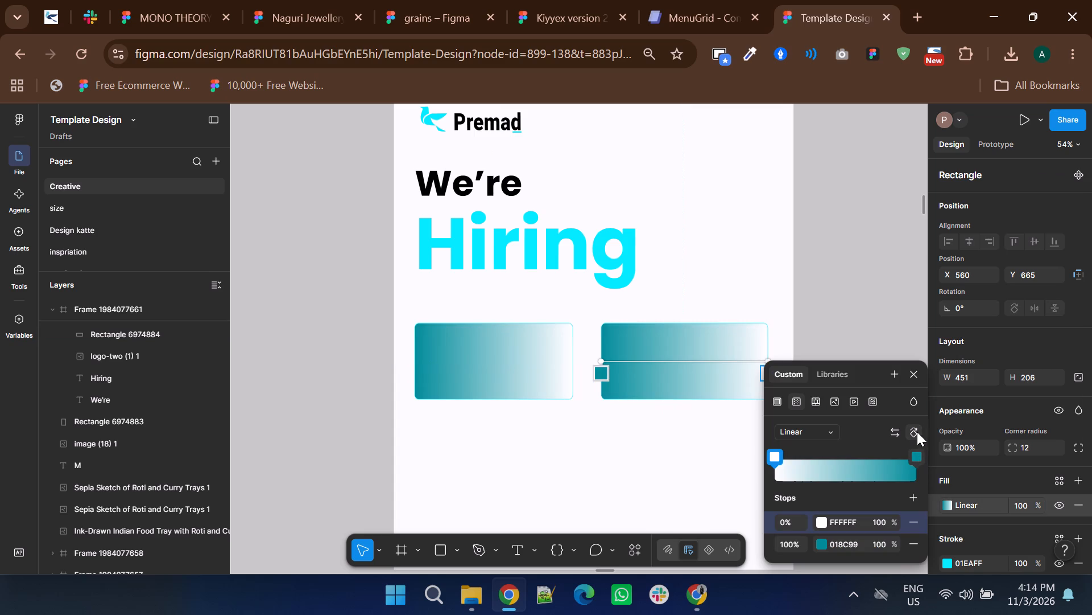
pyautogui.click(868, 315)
pyautogui.keyDown('ctrl'); pyautogui.scroll(-2, 852, 354); pyautogui.keyUp('ctrl')
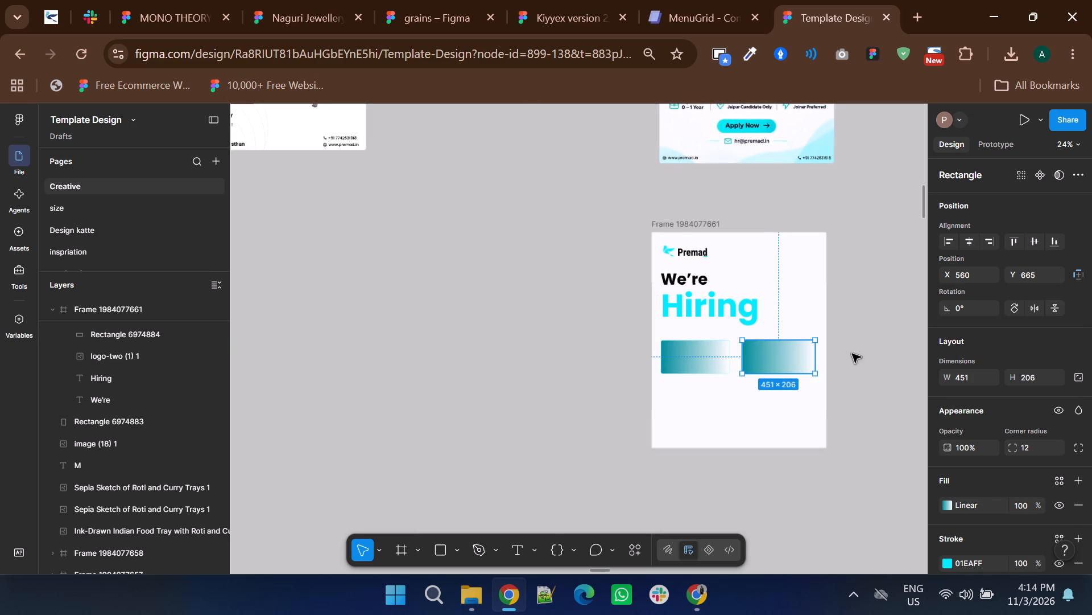
pyautogui.keyDown('ctrl'); pyautogui.scroll(-1, 852, 355); pyautogui.keyUp('ctrl')
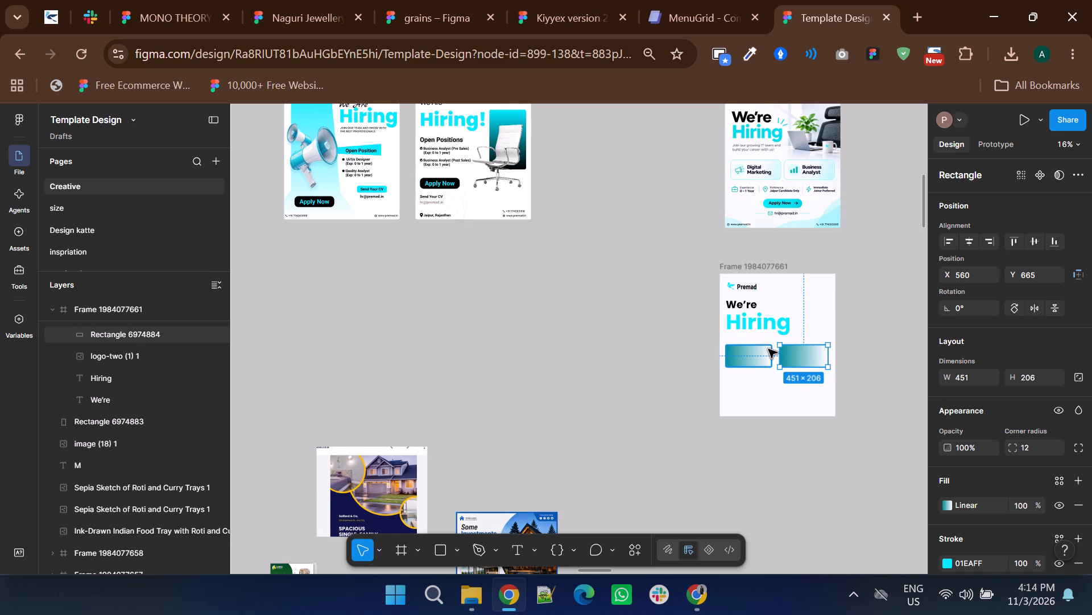
pyautogui.keyDown('shift'); pyautogui.scroll(-1, 768, 357); pyautogui.keyUp('shift')
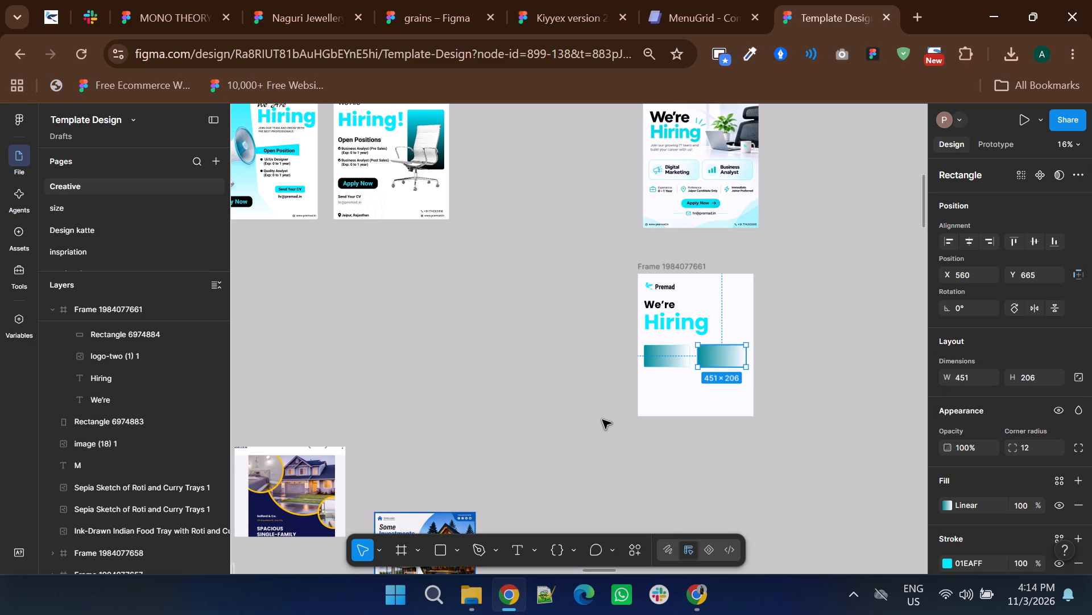
pyautogui.click(653, 354)
pyautogui.keyDown('shift'); pyautogui.click(751, 354); pyautogui.keyUp('shift')
pyautogui.keyDown('shift'); pyautogui.click(702, 362); pyautogui.keyUp('shift')
pyautogui.press('Delete')
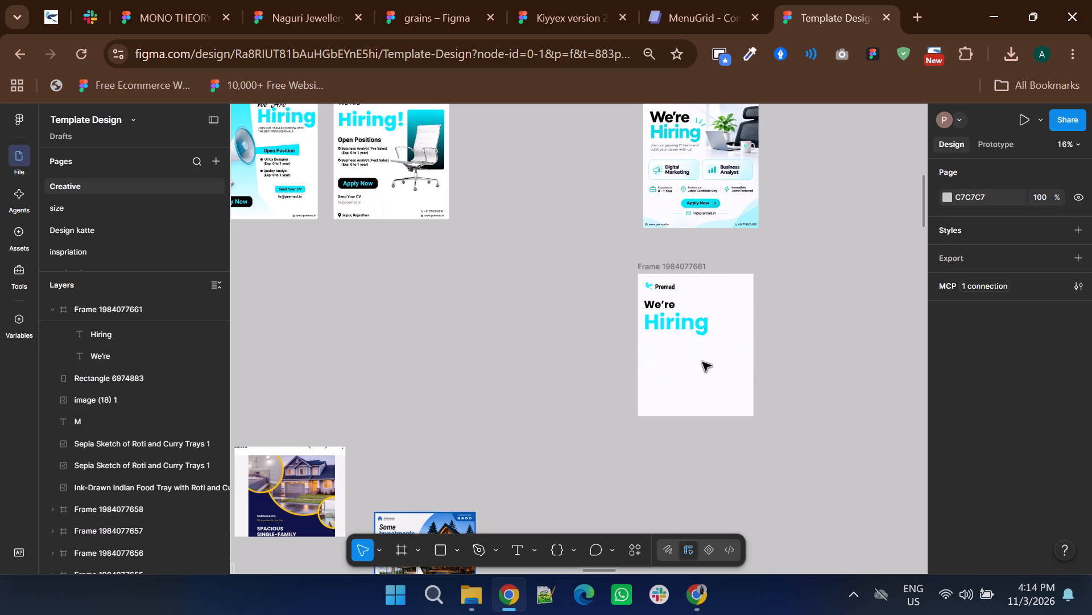
pyautogui.scroll(1, 721, 324)
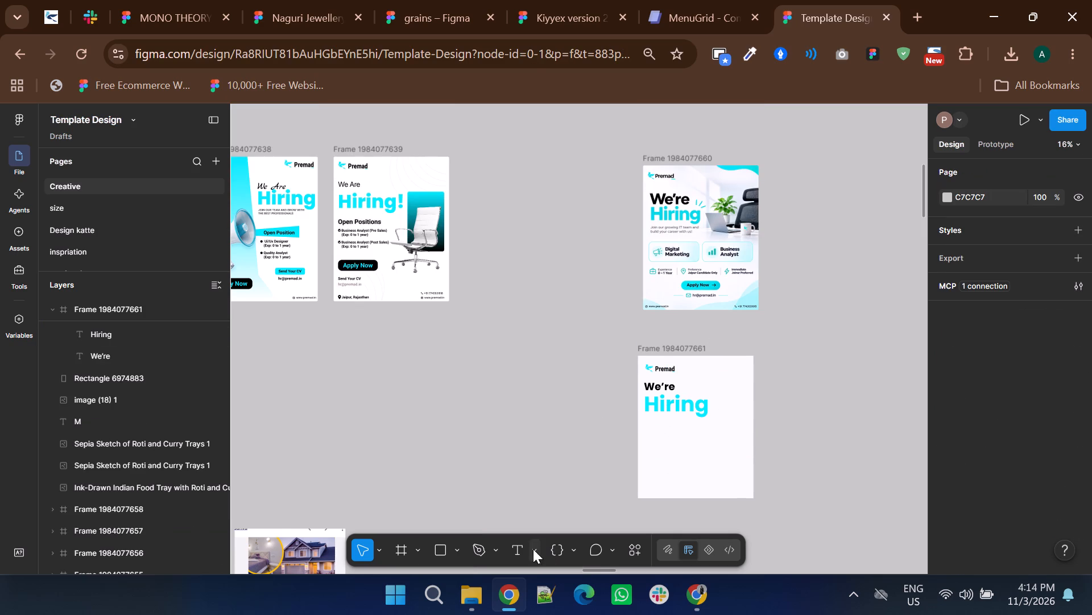
pyautogui.click(520, 542)
pyautogui.click(648, 418)
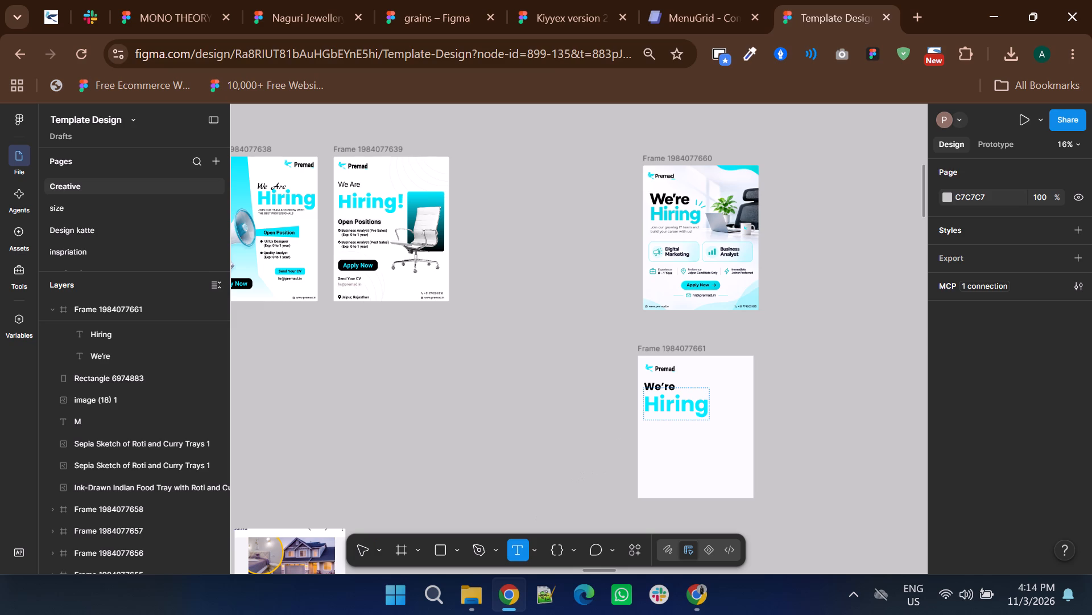
pyautogui.click(647, 429)
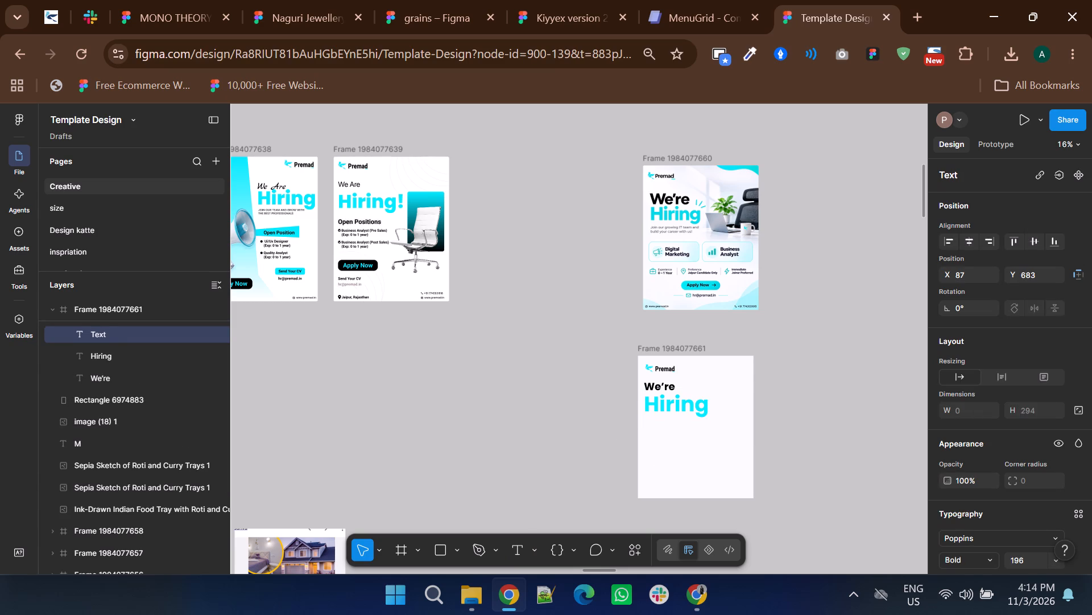
pyautogui.hotkey('shift', 'j')
pyautogui.write('oin our growing')
pyautogui.press('space')
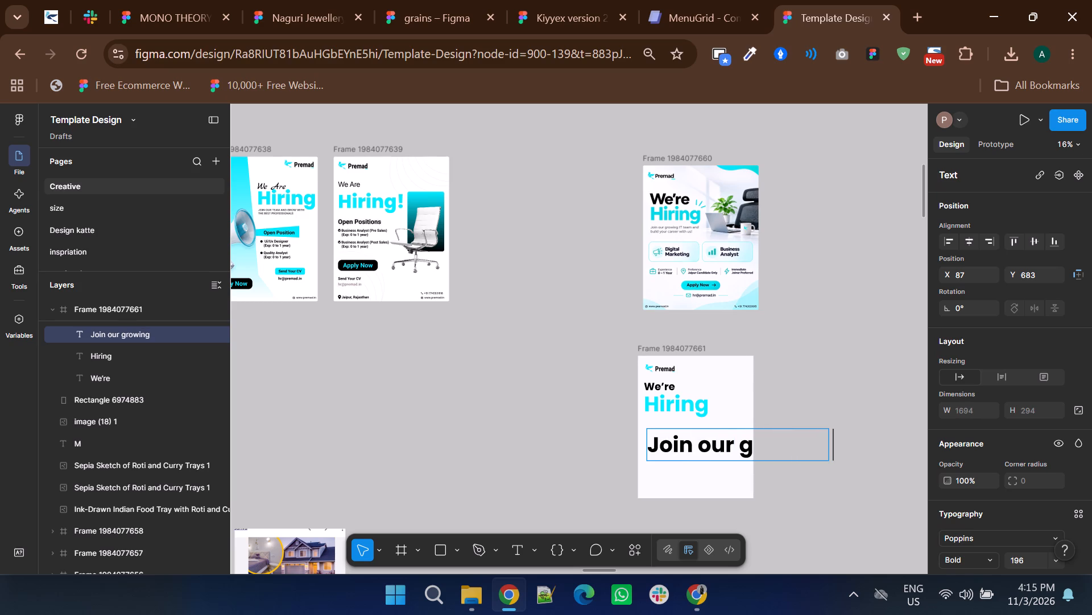
pyautogui.hotkey('shift', 'i')
pyautogui.hotkey('shift', 't')
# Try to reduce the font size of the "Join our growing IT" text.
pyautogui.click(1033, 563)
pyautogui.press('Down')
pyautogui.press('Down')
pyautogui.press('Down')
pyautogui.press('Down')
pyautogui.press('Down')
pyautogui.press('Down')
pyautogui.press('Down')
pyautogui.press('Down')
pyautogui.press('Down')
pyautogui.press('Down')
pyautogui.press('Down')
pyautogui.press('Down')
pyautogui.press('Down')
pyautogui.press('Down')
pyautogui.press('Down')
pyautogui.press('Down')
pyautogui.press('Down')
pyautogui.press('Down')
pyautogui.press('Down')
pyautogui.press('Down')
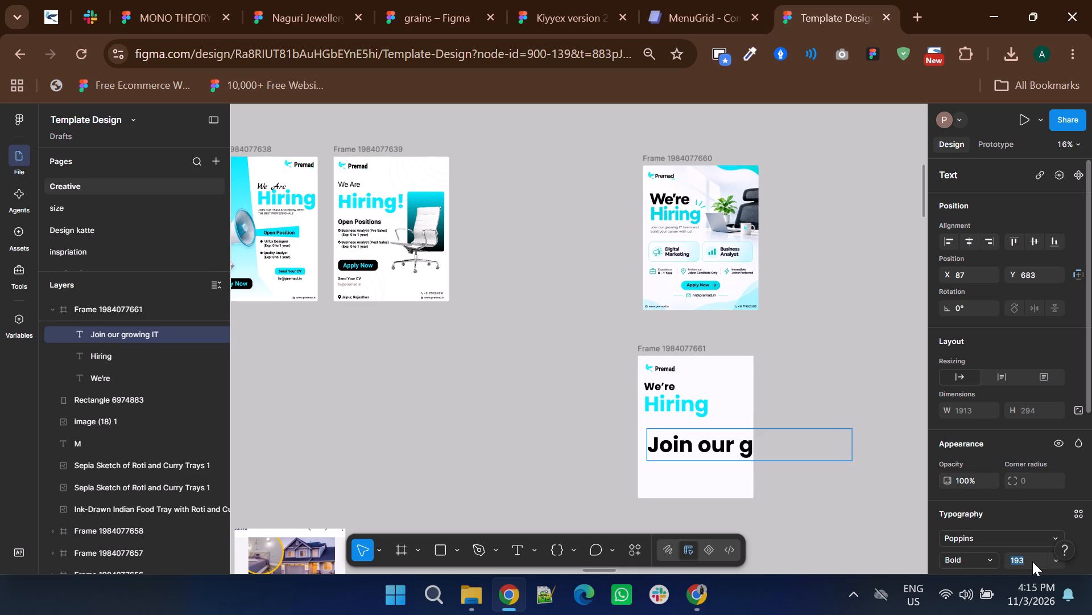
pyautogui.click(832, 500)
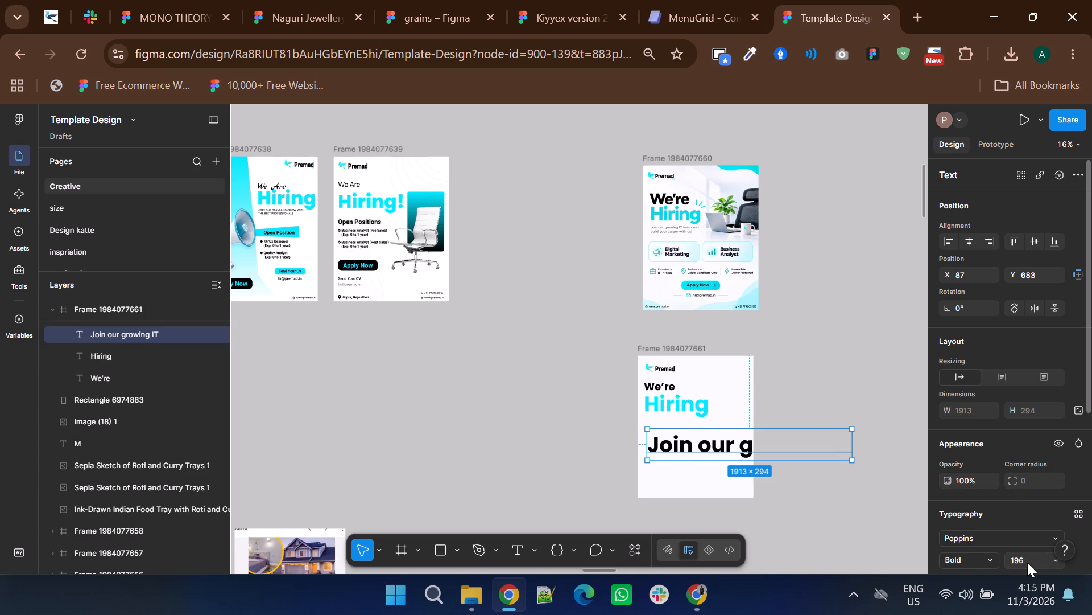
# Set the font size of the "Join our growing IT" text to 42.
pyautogui.click(1027, 563)
pyautogui.press('Down')
pyautogui.press('Down')
pyautogui.press('Down')
pyautogui.press('Down')
pyautogui.press('Down')
pyautogui.press('Down')
pyautogui.press('Down')
pyautogui.press('Down')
pyautogui.press('Down')
pyautogui.press('Down')
pyautogui.press('Down')
pyautogui.press('Down')
pyautogui.press('Down')
pyautogui.press('Down')
pyautogui.press('Down')
pyautogui.press('Down')
pyautogui.press('Down')
pyautogui.press('Down')
pyautogui.press('Down')
pyautogui.press('Down')
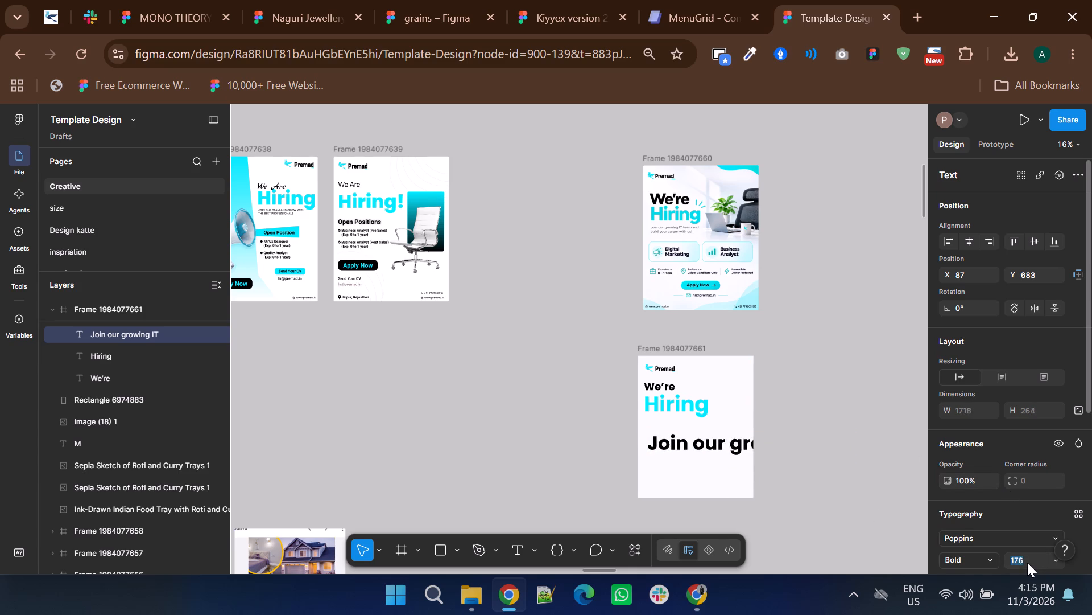
pyautogui.hotkey('shift', 'Down')
pyautogui.hotkey('shift', 'Down')
pyautogui.hotkey('shift', 'Down')
pyautogui.hotkey('shift', 'Down')
pyautogui.hotkey('shift', 'Down')
pyautogui.hotkey('shift', 'Down')
pyautogui.hotkey('shift', 'Down')
pyautogui.hotkey('shift', 'Down')
pyautogui.hotkey('shift', 'Down')
pyautogui.hotkey('shift', 'Down')
pyautogui.hotkey('shift', 'Down')
pyautogui.hotkey('shift', 'Down')
pyautogui.hotkey('shift', 'Down')
pyautogui.hotkey('shift', 'Down')
pyautogui.hotkey('shift', 'Down')
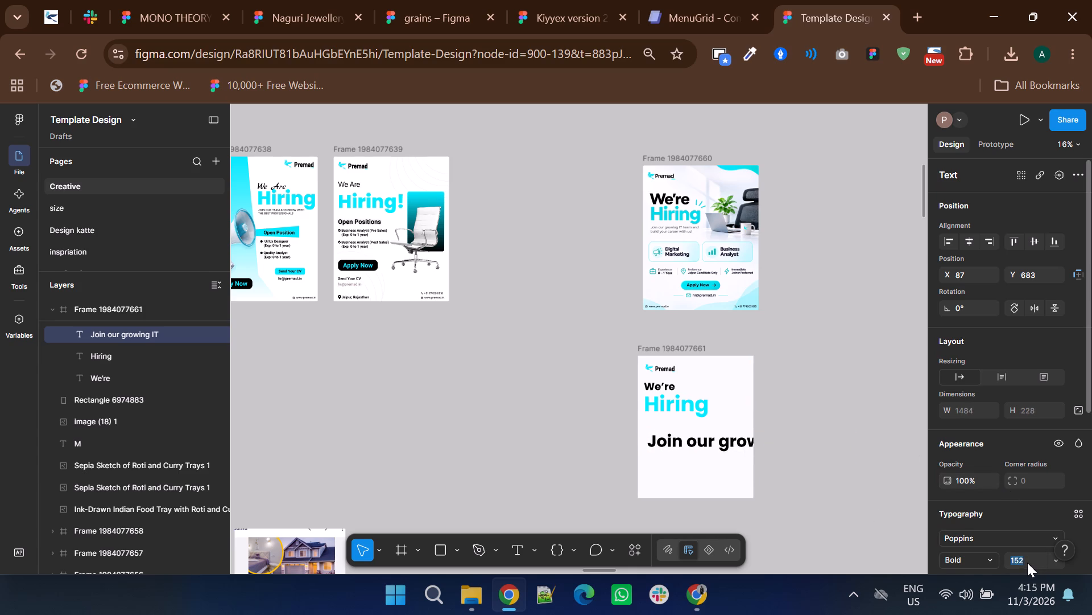
pyautogui.hotkey('shift', 'Down')
pyautogui.hotkey('shift', 'Down')
pyautogui.hotkey('shift', 'Down')
pyautogui.hotkey('shift', 'Down')
pyautogui.hotkey('shift', 'Down')
pyautogui.hotkey('shift', 'Down')
pyautogui.hotkey('shift', 'Down')
pyautogui.hotkey('shift', 'Down')
pyautogui.hotkey('shift', 'Down')
pyautogui.hotkey('shift', 'Down')
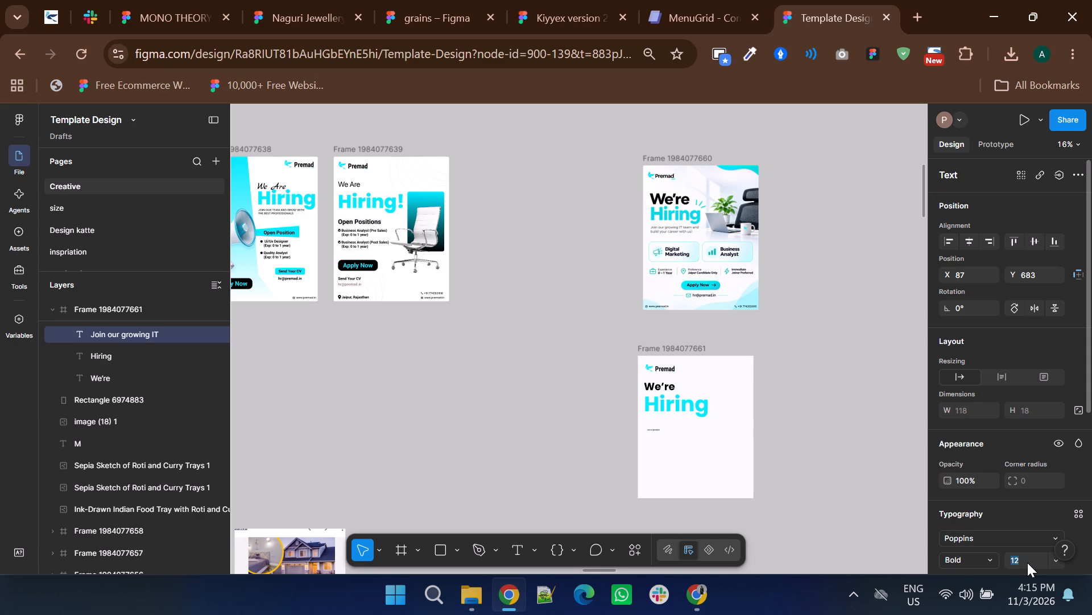
pyautogui.hotkey('shift', 'Up')
pyautogui.hotkey('shift', 'Up')
pyautogui.hotkey('shift', 'Up')
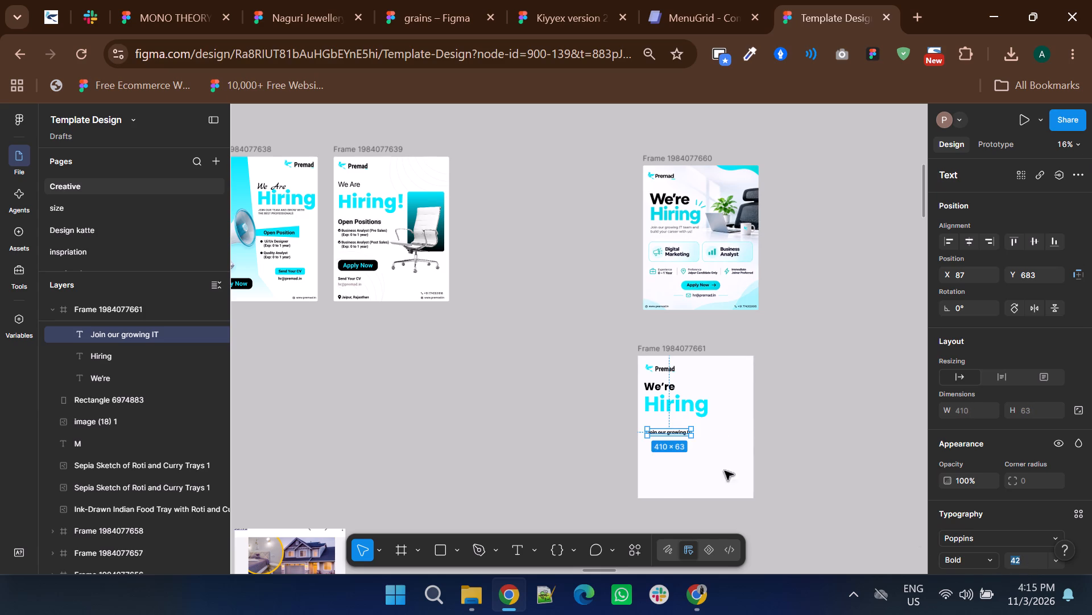
pyautogui.keyDown('ctrl'); pyautogui.scroll(3, 727, 409); pyautogui.keyUp('ctrl')
pyautogui.moveTo(520, 492); pyautogui.dragTo(503, 475)
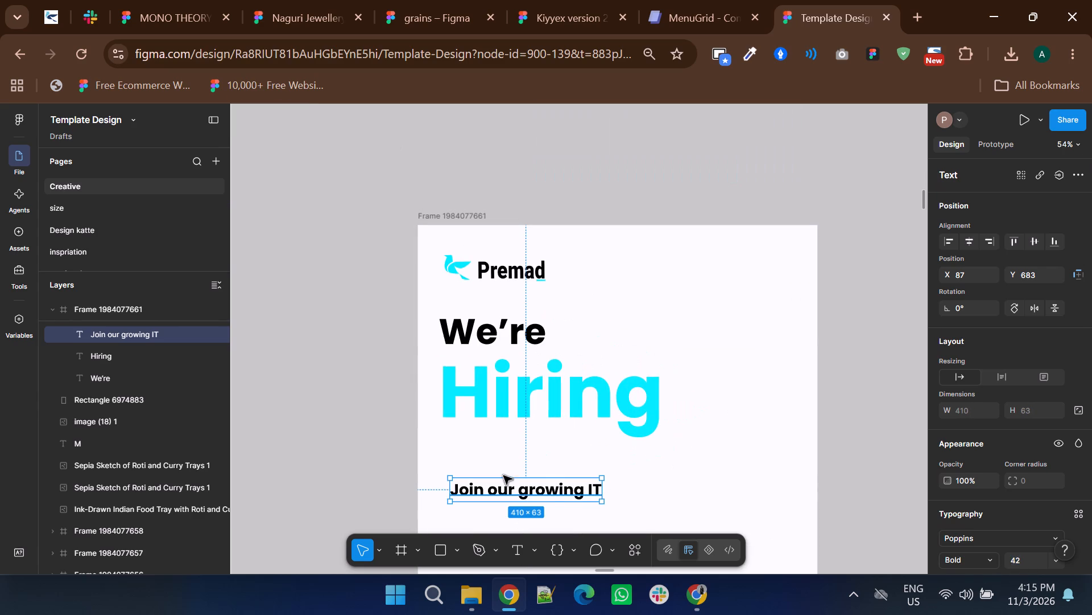
pyautogui.moveTo(503, 475); pyautogui.dragTo(512, 456)
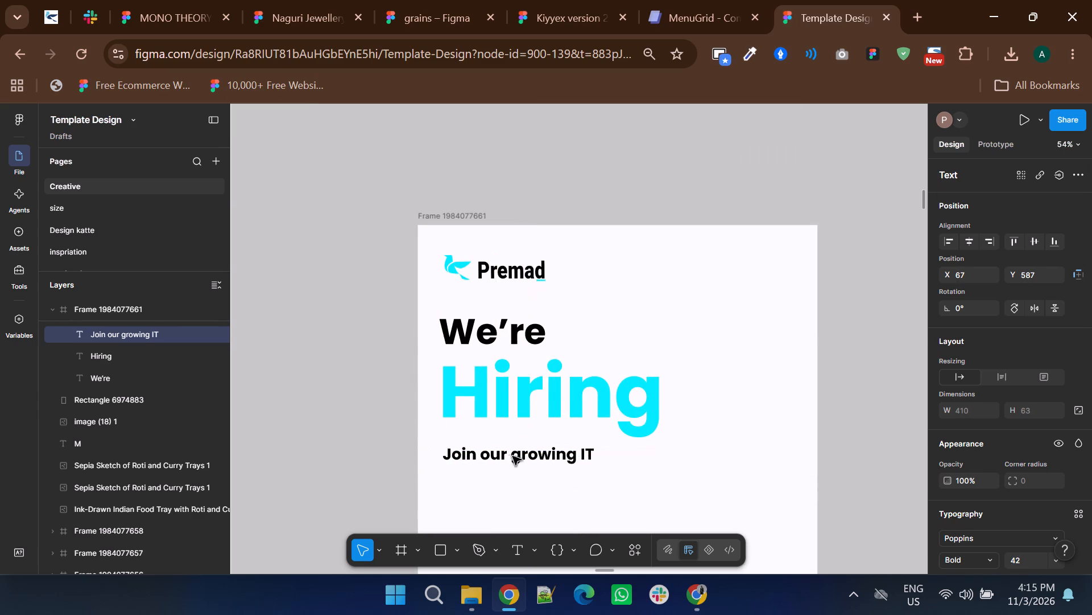
pyautogui.moveTo(512, 456); pyautogui.dragTo(511, 471)
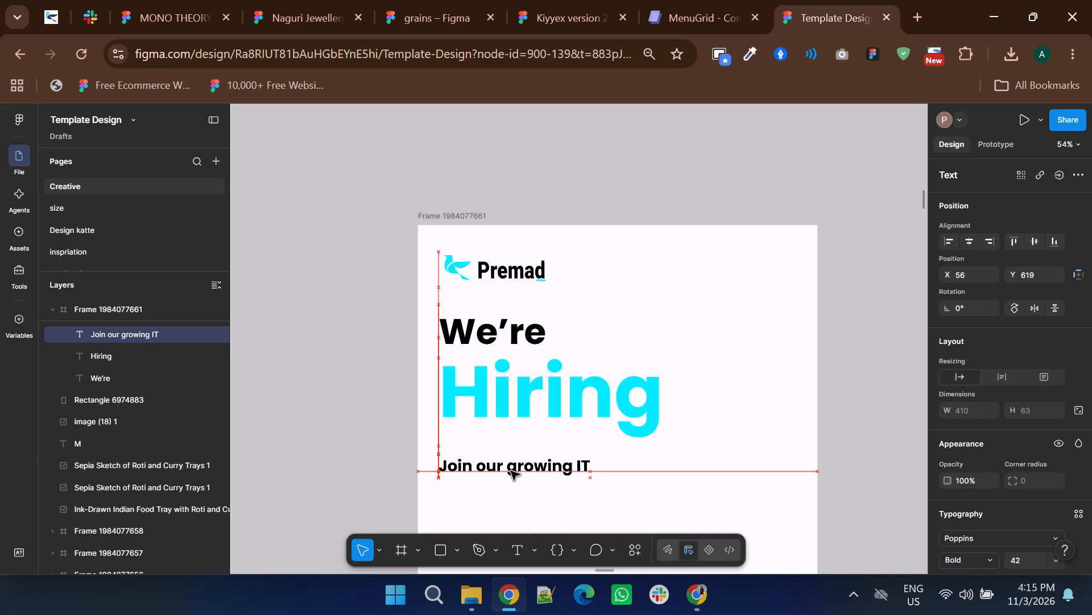
pyautogui.moveTo(511, 471); pyautogui.dragTo(512, 466)
pyautogui.click(512, 466)
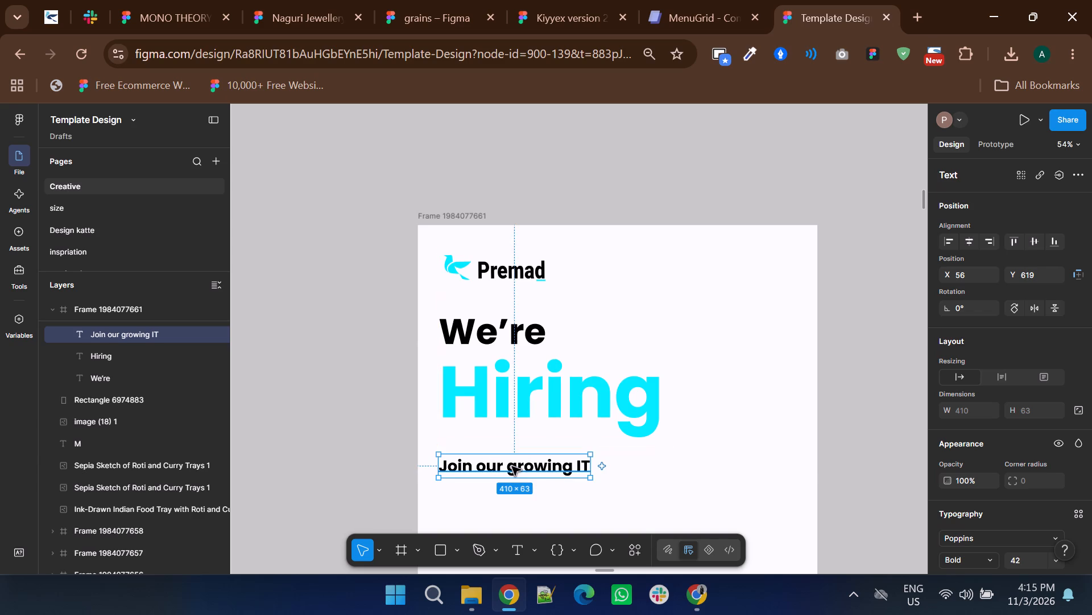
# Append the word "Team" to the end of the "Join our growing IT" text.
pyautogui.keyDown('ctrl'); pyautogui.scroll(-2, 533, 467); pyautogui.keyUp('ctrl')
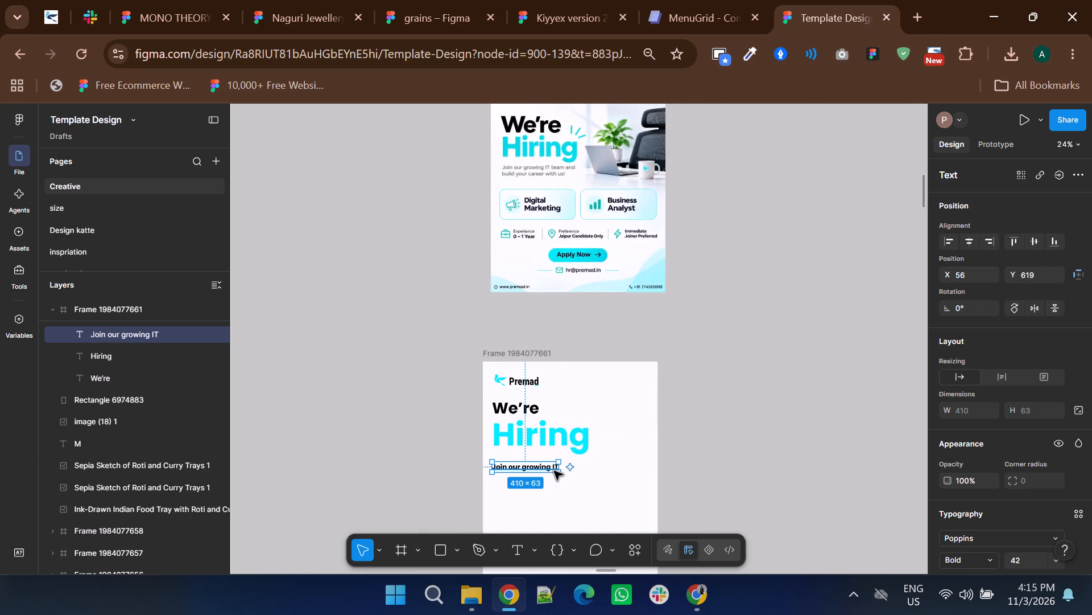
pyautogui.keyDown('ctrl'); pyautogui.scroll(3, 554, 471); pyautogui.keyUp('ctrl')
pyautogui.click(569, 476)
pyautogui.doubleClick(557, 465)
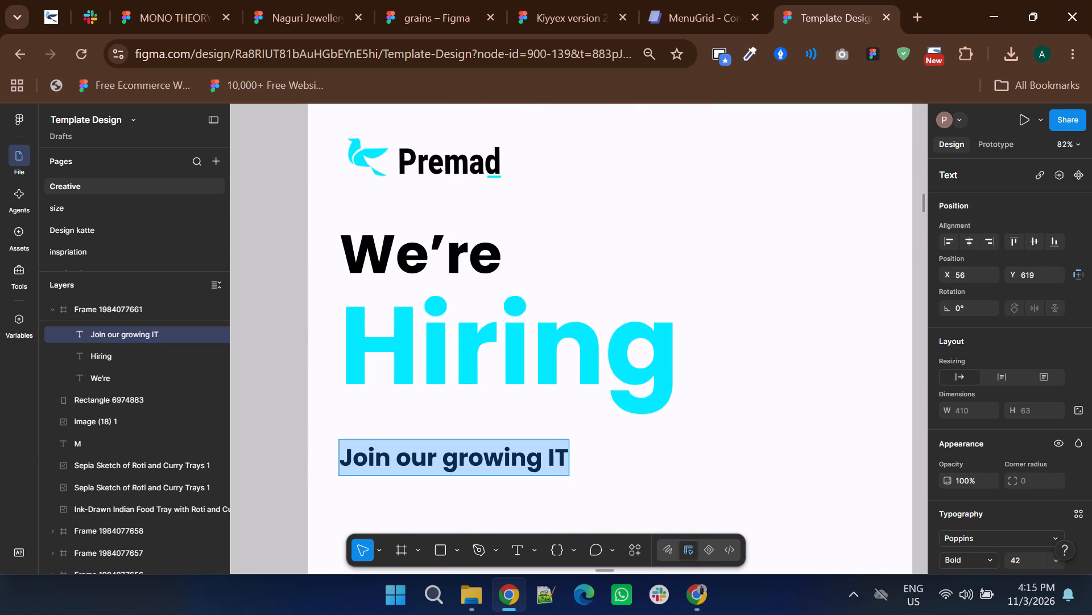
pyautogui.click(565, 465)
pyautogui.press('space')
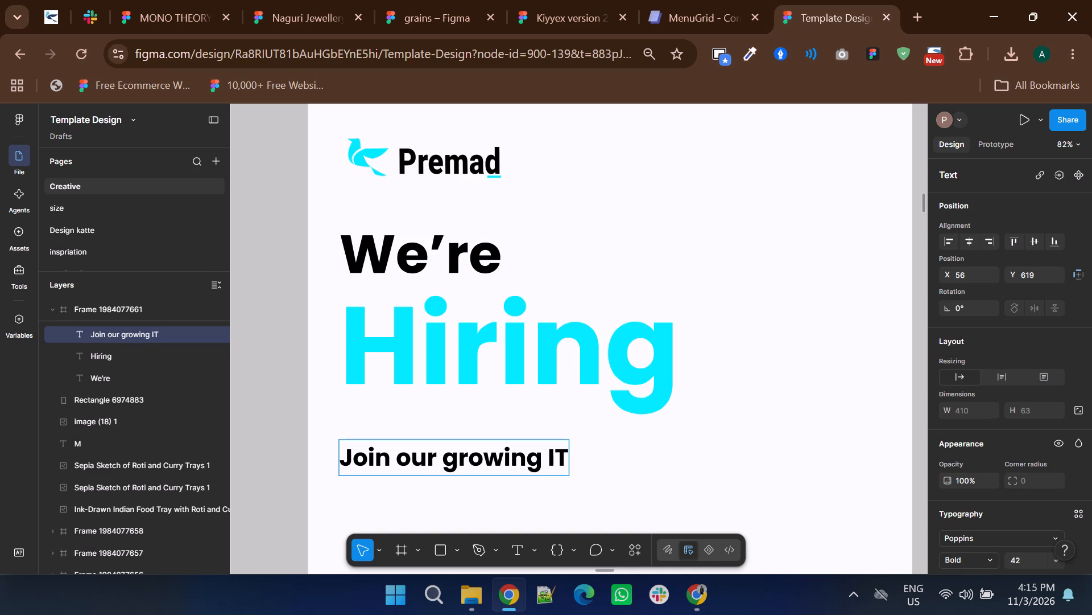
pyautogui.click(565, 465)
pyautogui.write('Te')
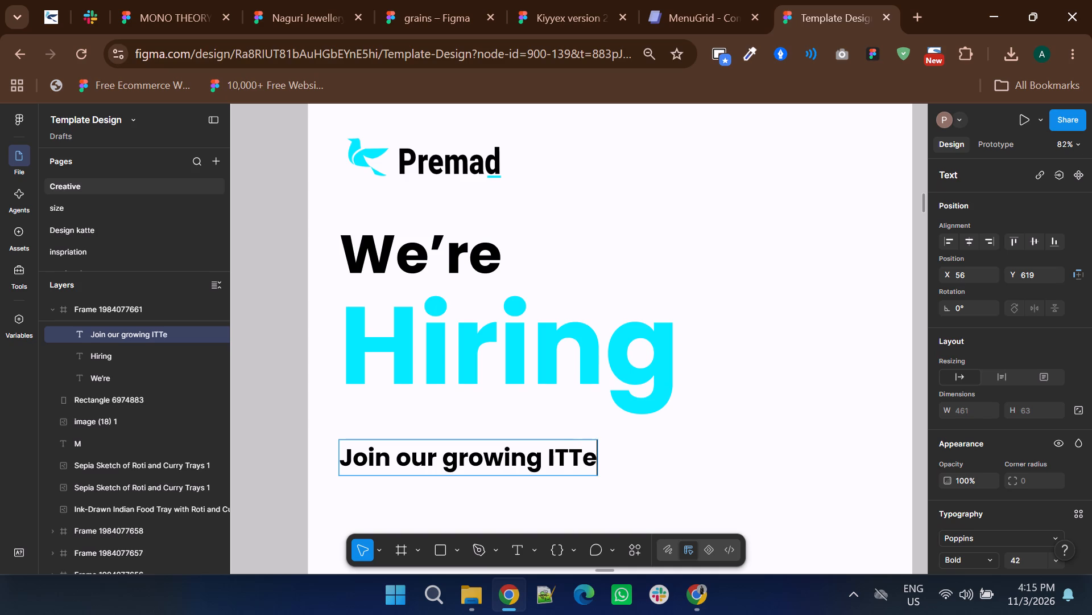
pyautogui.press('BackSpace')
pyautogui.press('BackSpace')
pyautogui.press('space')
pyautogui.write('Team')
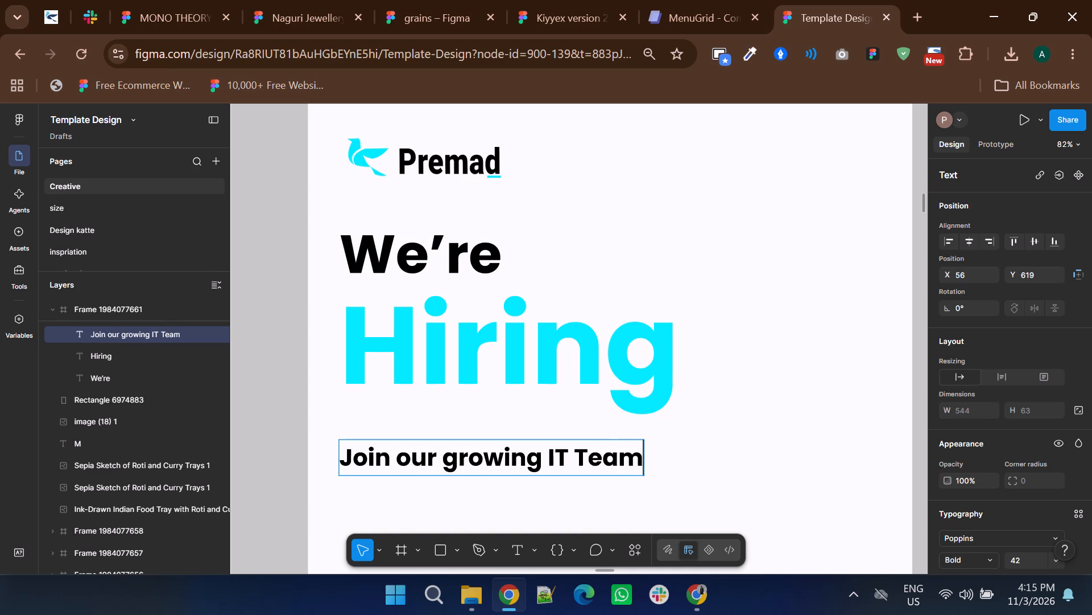
# Replace the capitalised ending "Team" so the tagline's first line reads "Join our growing IT team and".
pyautogui.keyDown('ctrl'); pyautogui.scroll(-2, 565, 465); pyautogui.keyUp('ctrl')
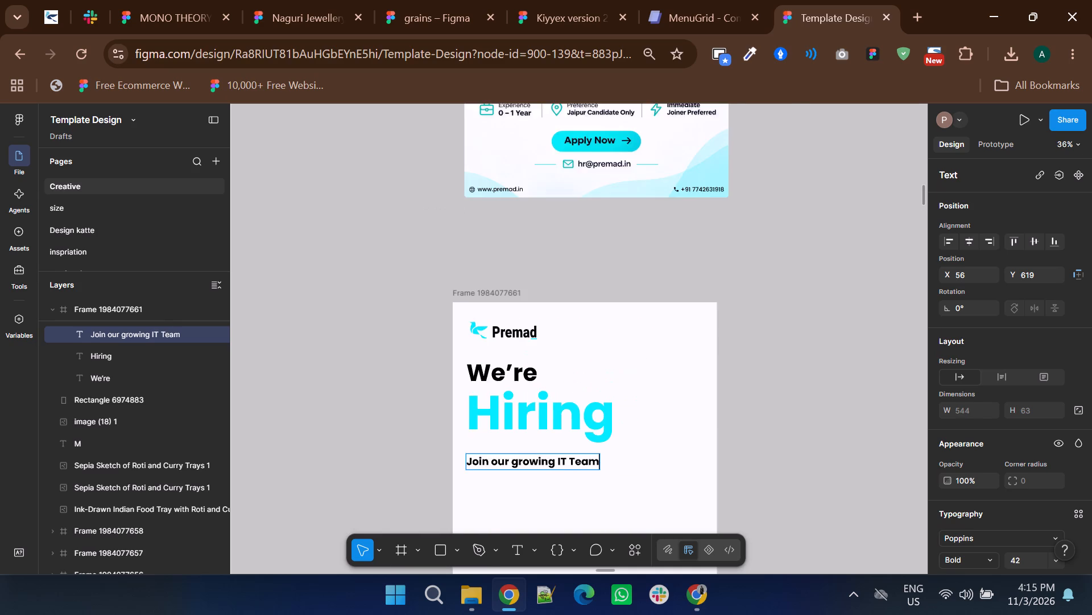
pyautogui.keyDown('ctrl'); pyautogui.scroll(-1, 565, 465); pyautogui.keyUp('ctrl')
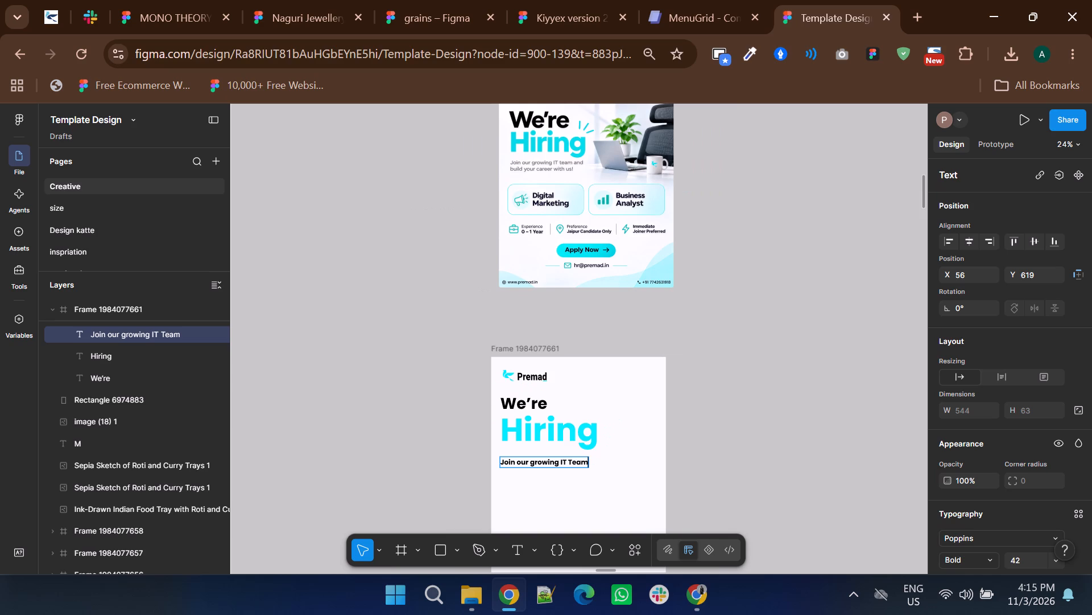
pyautogui.press('BackSpace')
pyautogui.press('BackSpace')
pyautogui.press('BackSpace')
pyautogui.press('BackSpace')
pyautogui.press('BackSpace')
pyautogui.write('tea')
pyautogui.press('BackSpace')
pyautogui.press('BackSpace')
pyautogui.press('BackSpace')
pyautogui.press('space')
pyautogui.write('team and')
pyautogui.press('space')
# Add a second line, "build you careen with us!", to the tagline below the Hiring heading.
pyautogui.press('Return')
pyautogui.write('buile')
pyautogui.press('BackSpace')
pyautogui.write('d')
pyautogui.press('space')
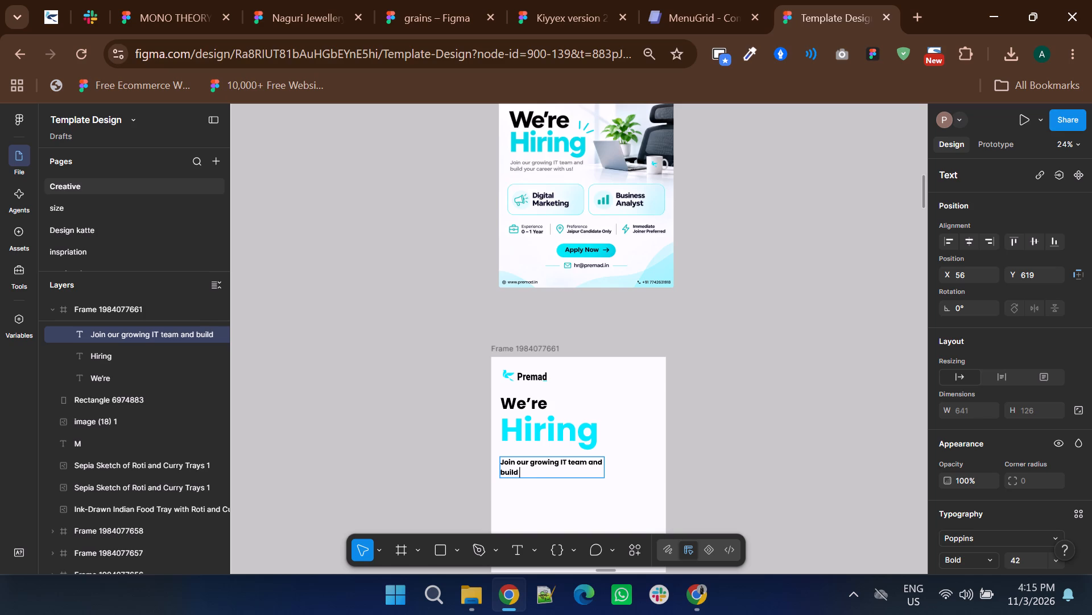
pyautogui.press('a')
pyautogui.press('BackSpace')
pyautogui.write('you ca')
pyautogui.write('reen')
pyautogui.press('space')
pyautogui.write('with')
pyautogui.press('space')
pyautogui.write('us')
pyautogui.hotkey('shift', '!')
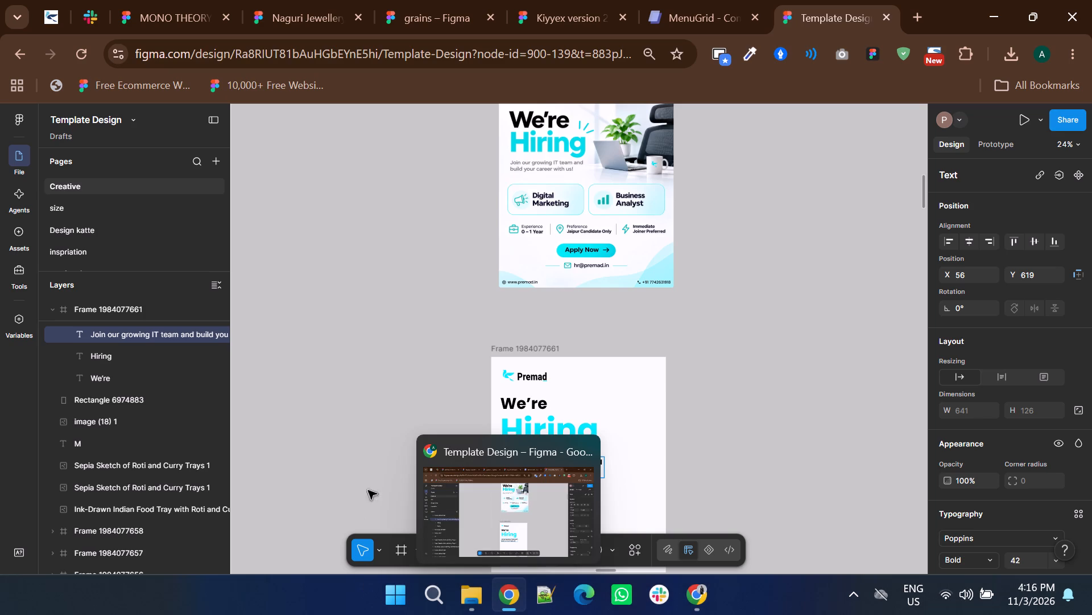
pyautogui.click(398, 368)
# Set the two-line tagline's font weight to Medium and its font size to 38.
pyautogui.click(975, 551)
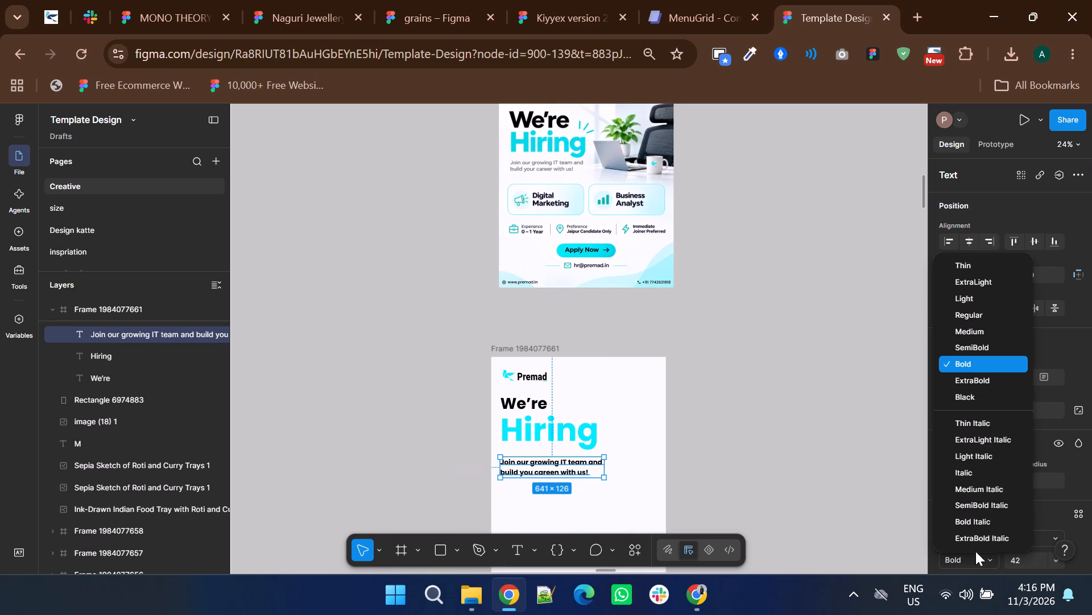
pyautogui.click(951, 323)
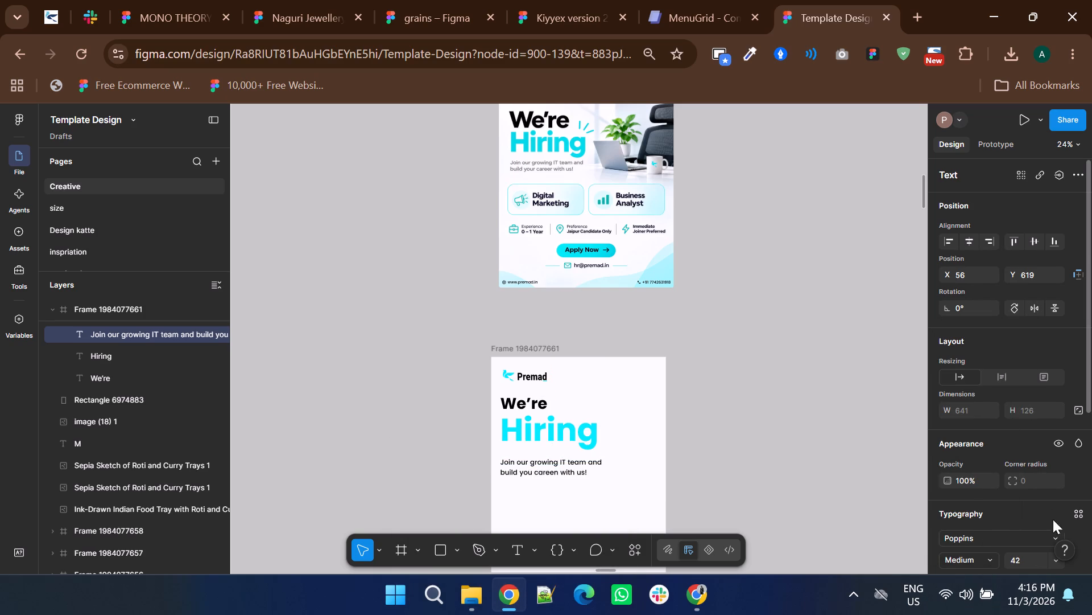
pyautogui.doubleClick(1031, 551)
pyautogui.press('Down')
pyautogui.click(1031, 551)
pyautogui.click(1026, 560)
pyautogui.press('Down')
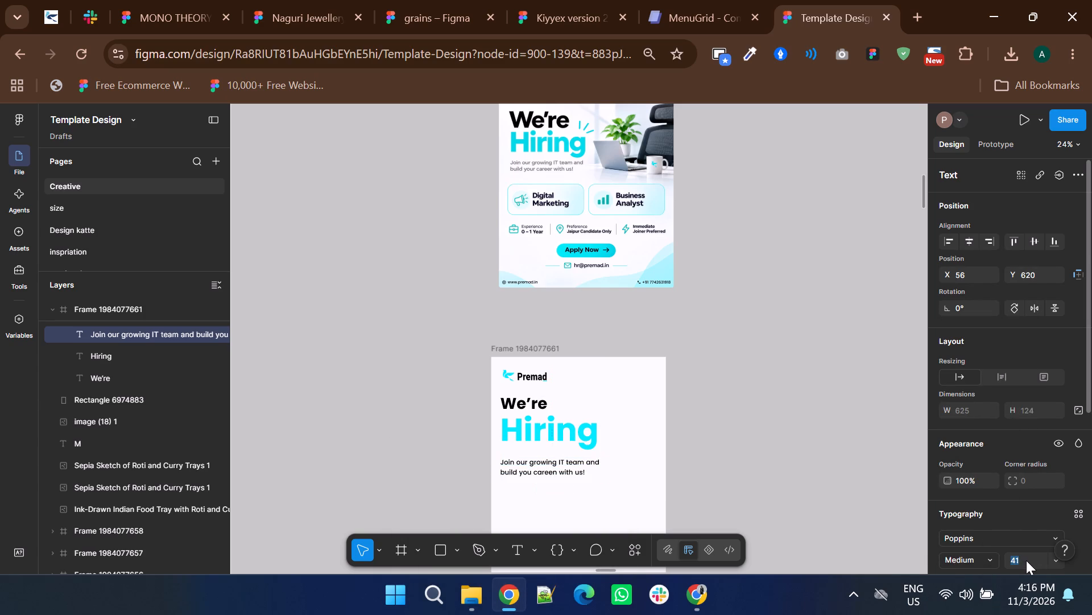
pyautogui.press('Down')
pyautogui.press('Down')
pyautogui.press('Down')
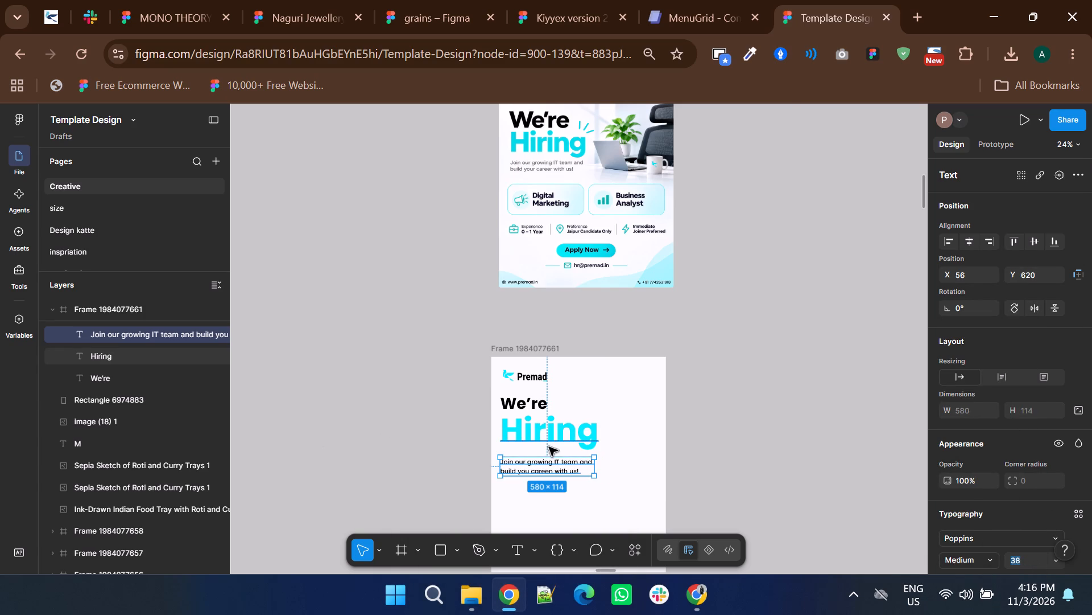
# Move the tagline up closer beneath the Hiring heading, to about Y 566, and deselect it.
pyautogui.keyDown('ctrl'); pyautogui.scroll(3, 549, 447); pyautogui.keyUp('ctrl')
pyautogui.moveTo(528, 489); pyautogui.dragTo(527, 474)
pyautogui.keyDown('ctrl'); pyautogui.scroll(-3, 527, 476); pyautogui.keyUp('ctrl')
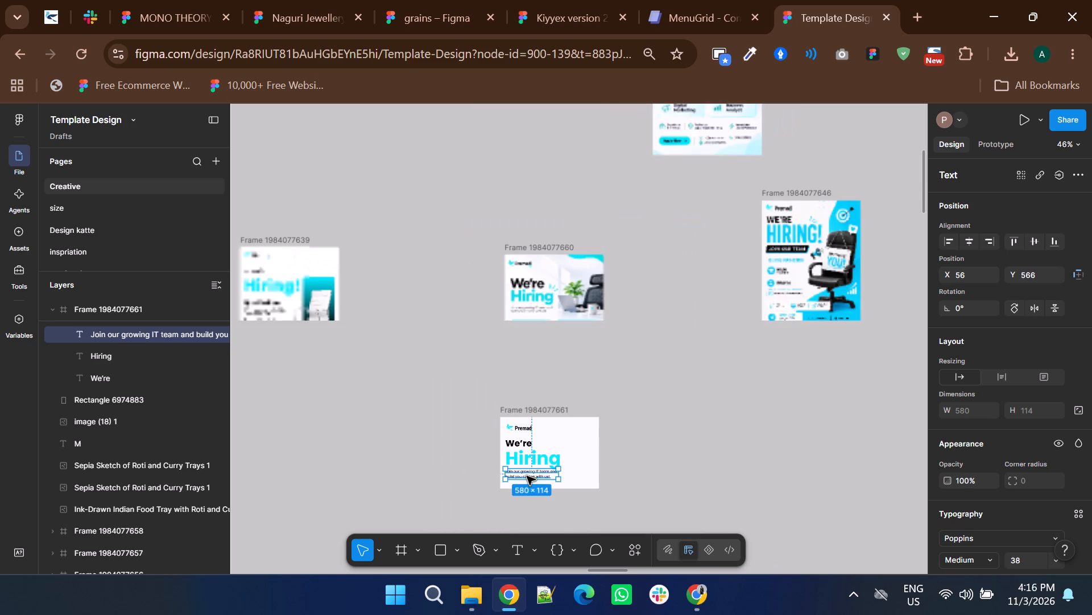
pyautogui.click(710, 461)
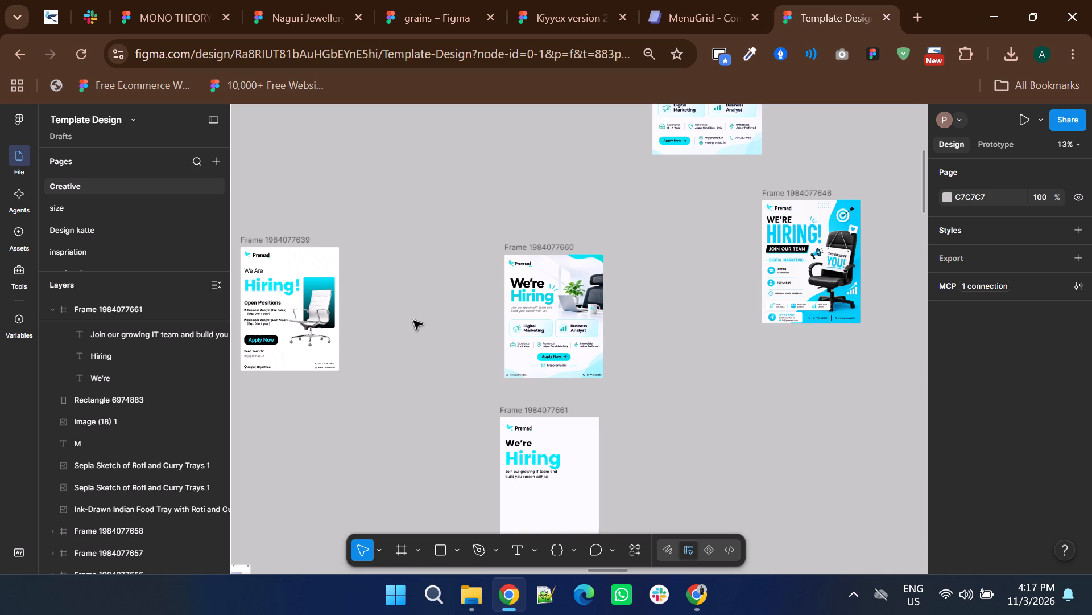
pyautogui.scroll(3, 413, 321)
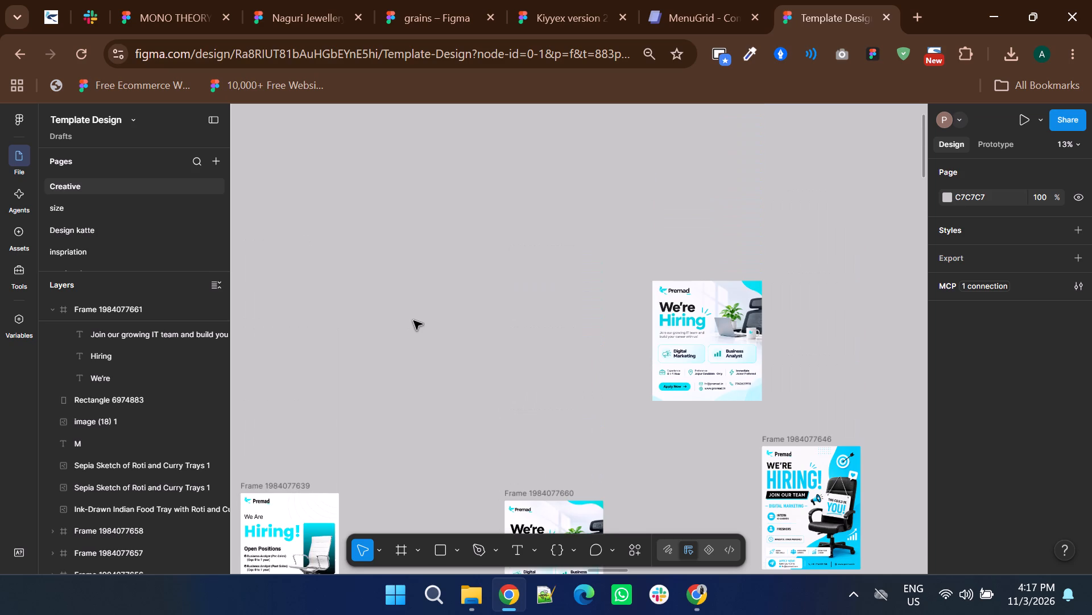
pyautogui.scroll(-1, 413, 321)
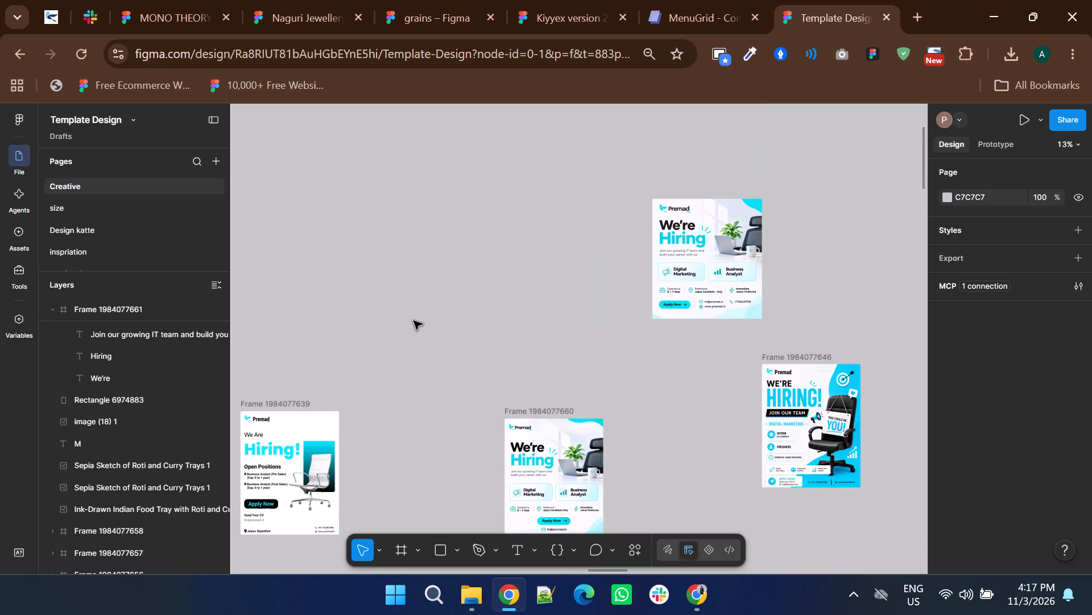
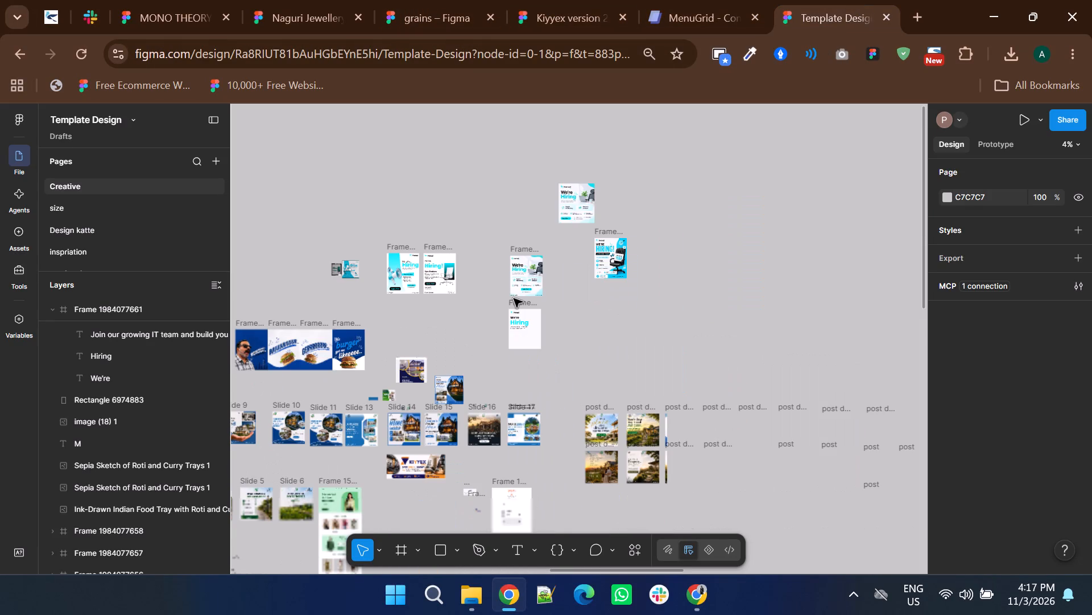
# Move the two-line tagline down to widen the gap beneath the Hiring heading, placing it at X 56 and about Y 608.
pyautogui.keyDown('ctrl'); pyautogui.scroll(7, 494, 319); pyautogui.keyUp('ctrl')
pyautogui.keyDown('shift'); pyautogui.scroll(-6, 494, 319); pyautogui.keyUp('shift')
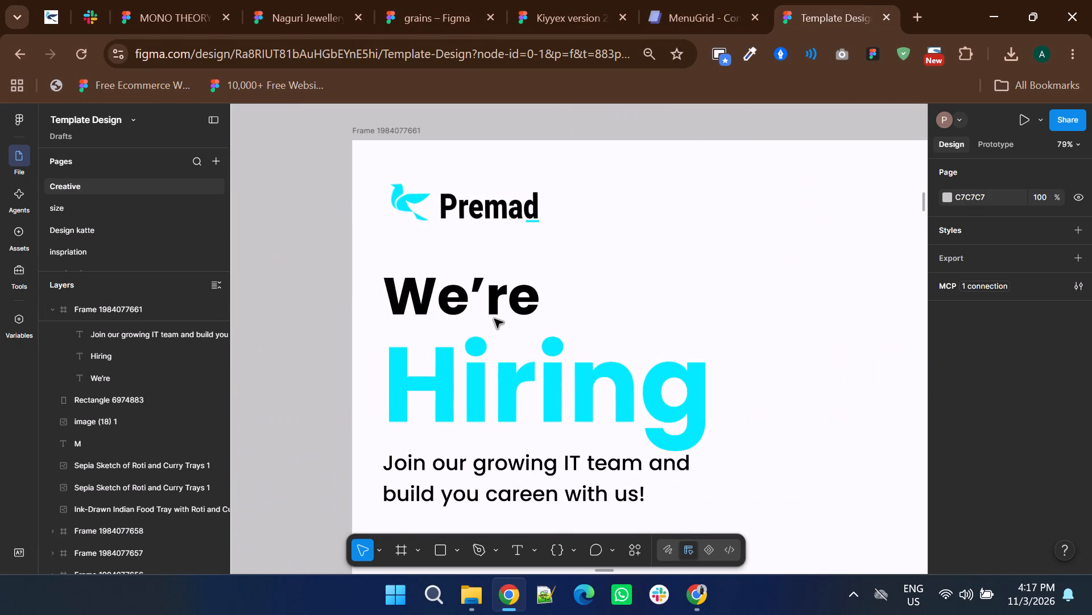
pyautogui.keyDown('ctrl'); pyautogui.scroll(-1, 494, 319); pyautogui.keyUp('ctrl')
pyautogui.click(493, 426)
pyautogui.keyDown('ctrl'); pyautogui.scroll(3, 462, 432); pyautogui.keyUp('ctrl')
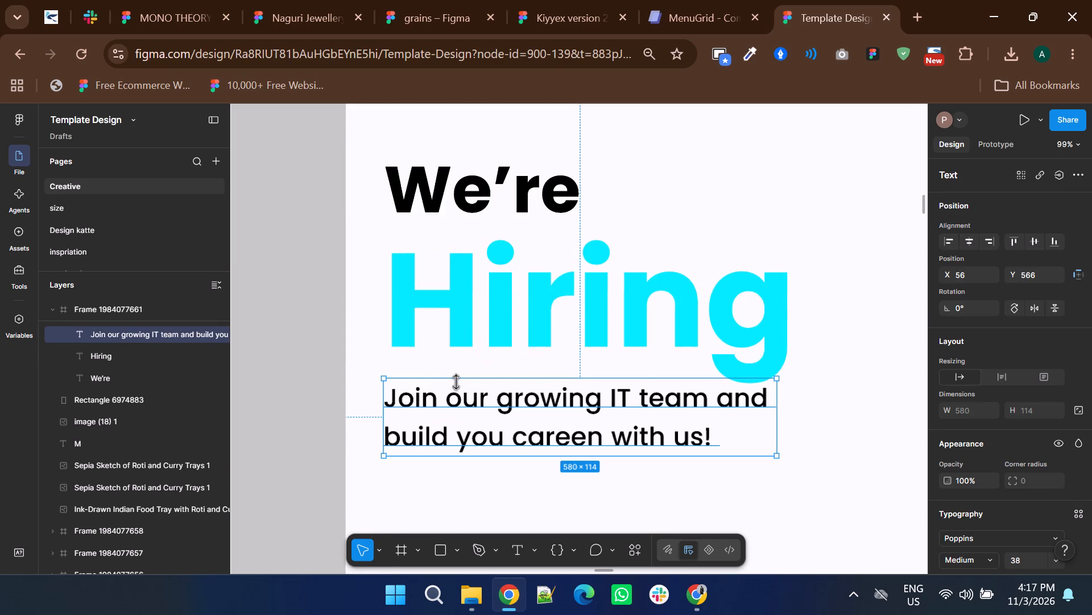
pyautogui.keyDown('ctrl'); pyautogui.scroll(-1, 456, 382); pyautogui.keyUp('ctrl')
pyautogui.moveTo(449, 399); pyautogui.dragTo(449, 411)
pyautogui.keyDown('ctrl'); pyautogui.scroll(-1, 449, 411); pyautogui.keyUp('ctrl')
pyautogui.click(449, 411)
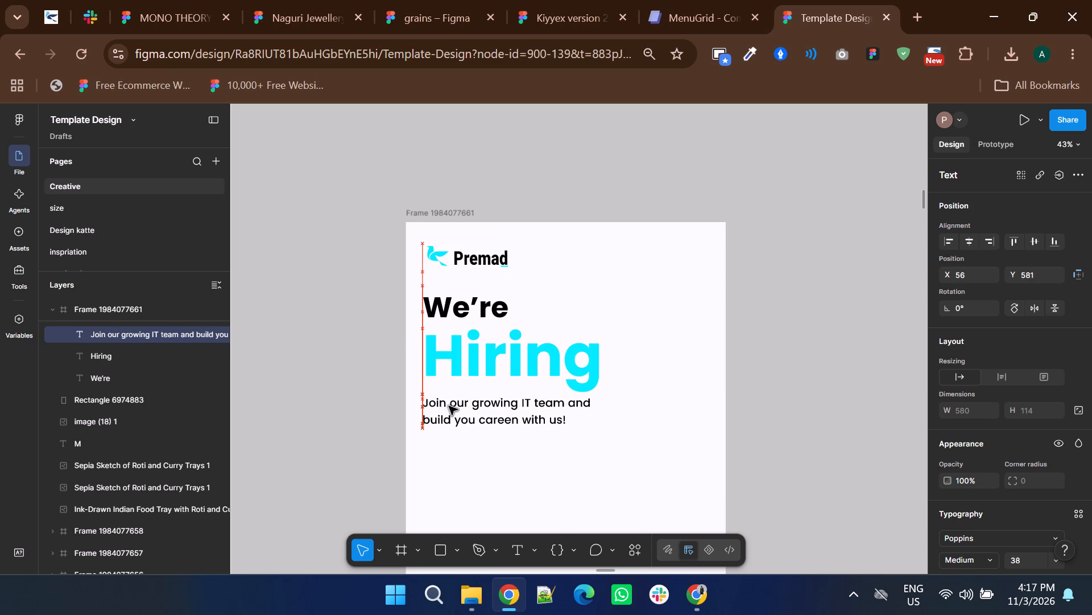
pyautogui.moveTo(449, 406); pyautogui.dragTo(446, 412)
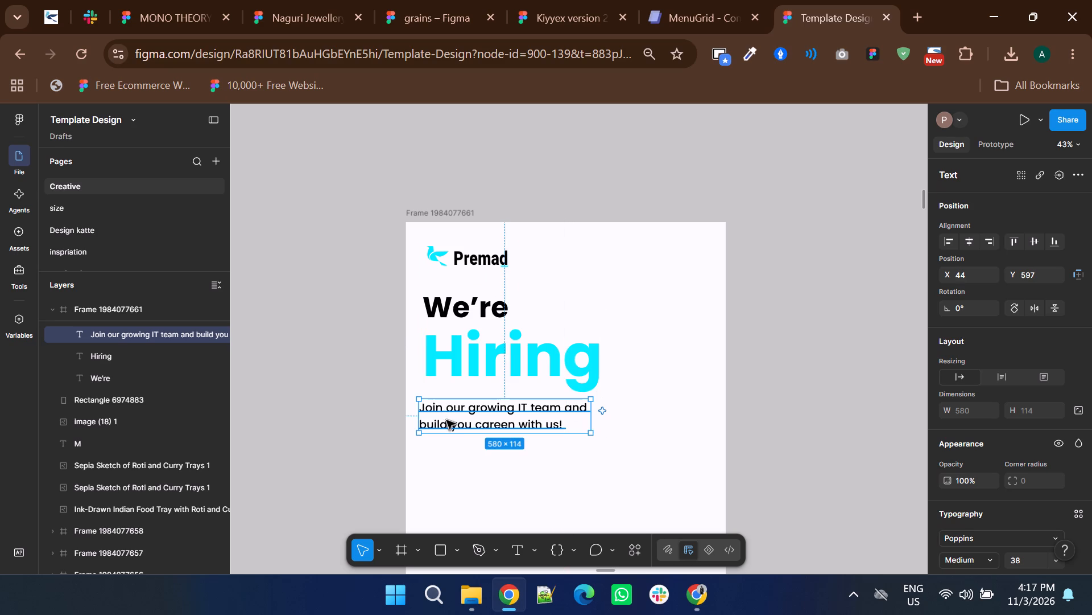
pyautogui.click(446, 420)
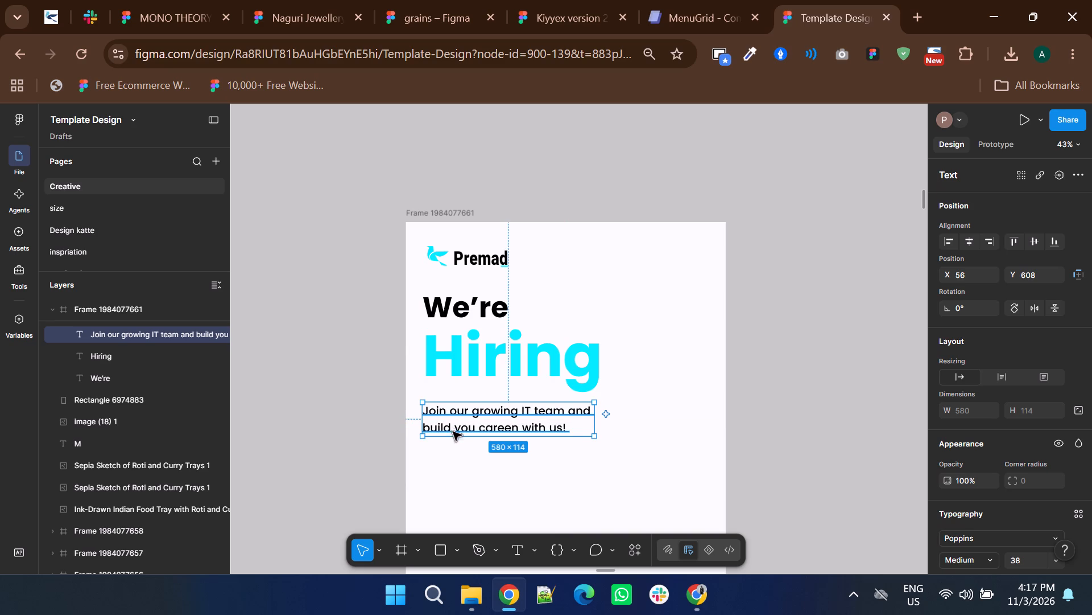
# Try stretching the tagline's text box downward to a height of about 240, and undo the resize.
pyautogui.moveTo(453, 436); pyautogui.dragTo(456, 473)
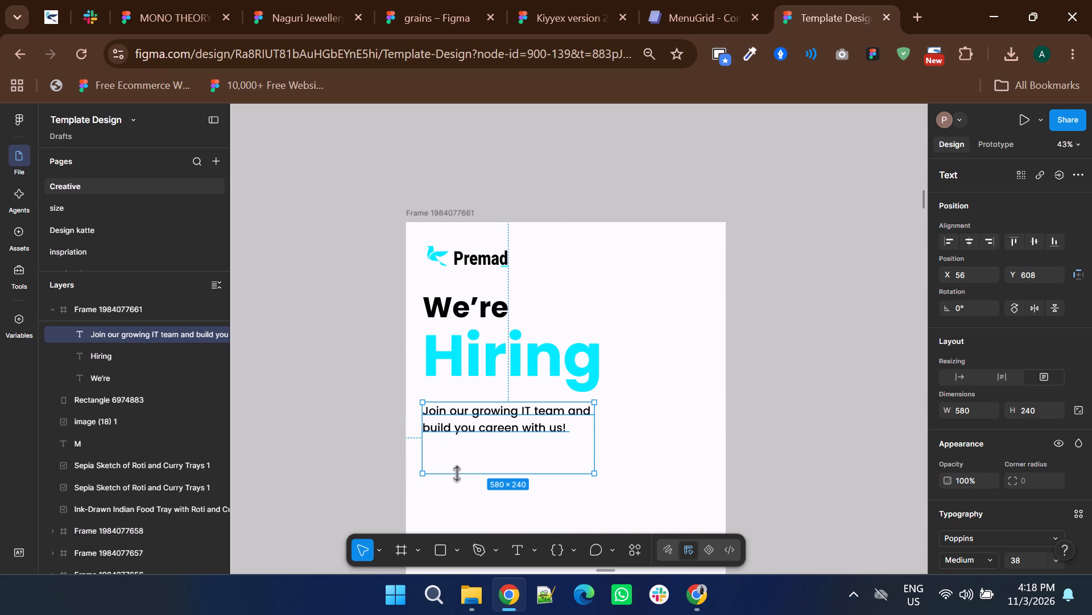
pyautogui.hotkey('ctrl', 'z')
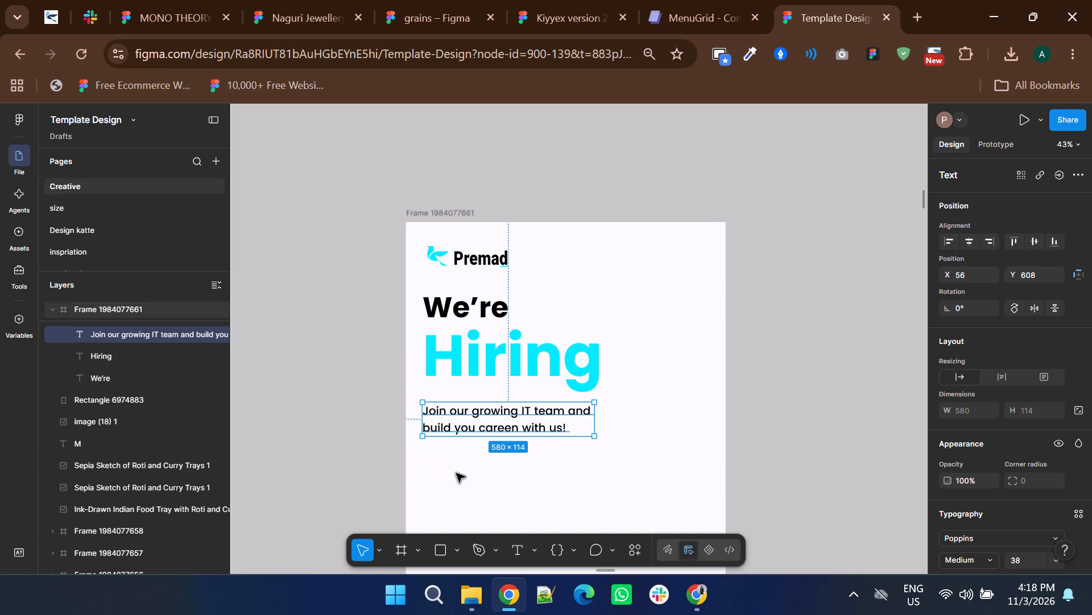
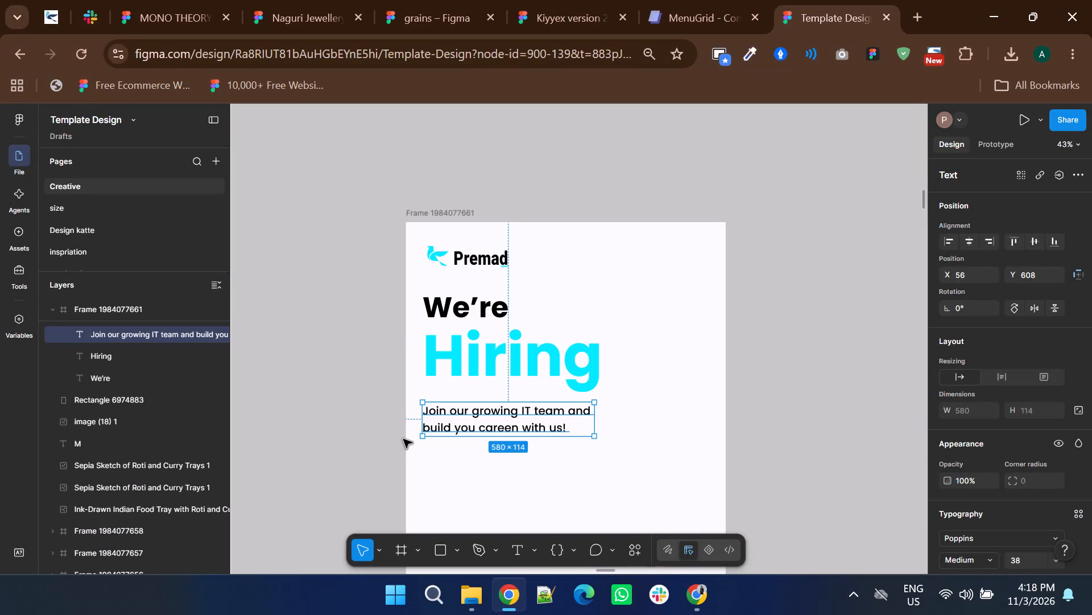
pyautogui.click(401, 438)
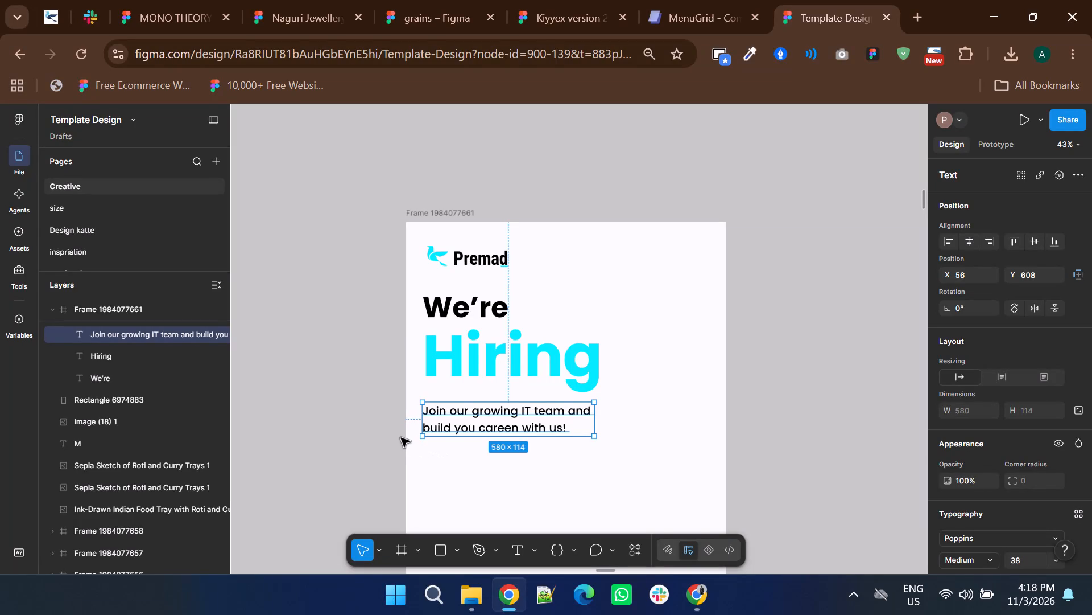
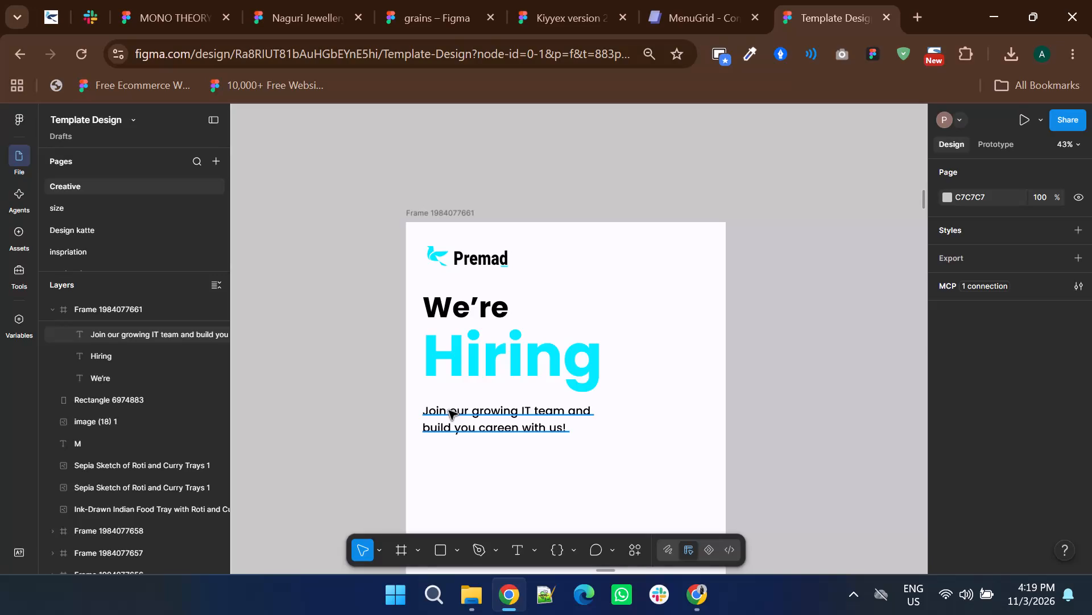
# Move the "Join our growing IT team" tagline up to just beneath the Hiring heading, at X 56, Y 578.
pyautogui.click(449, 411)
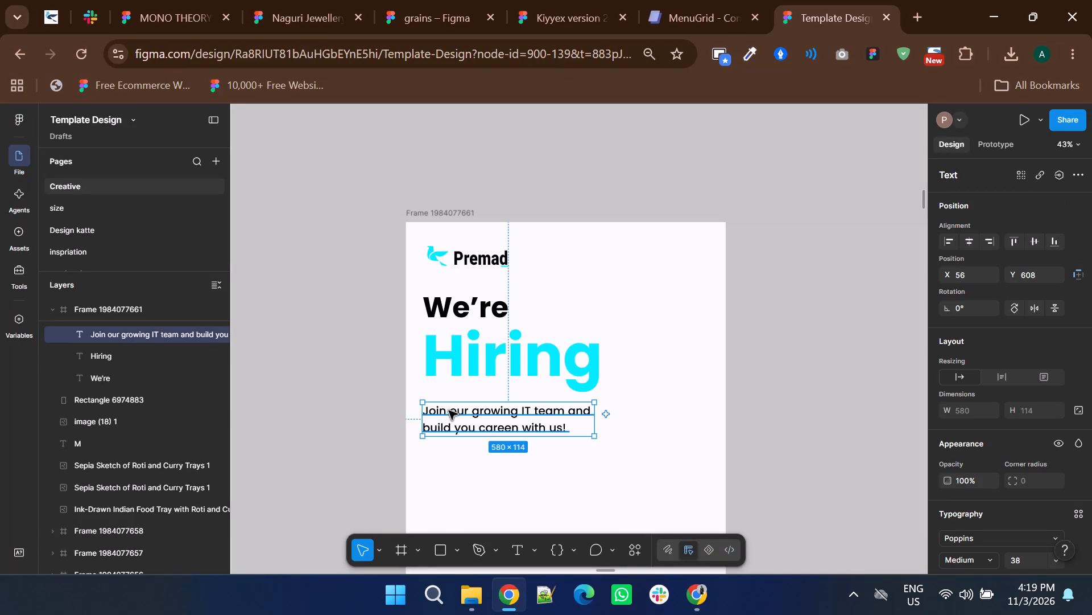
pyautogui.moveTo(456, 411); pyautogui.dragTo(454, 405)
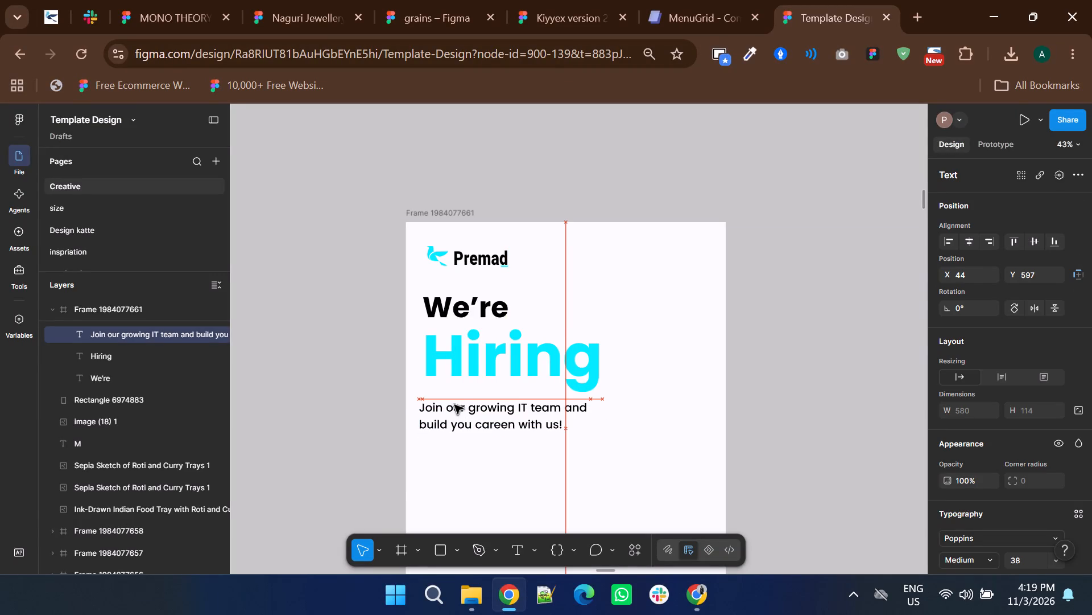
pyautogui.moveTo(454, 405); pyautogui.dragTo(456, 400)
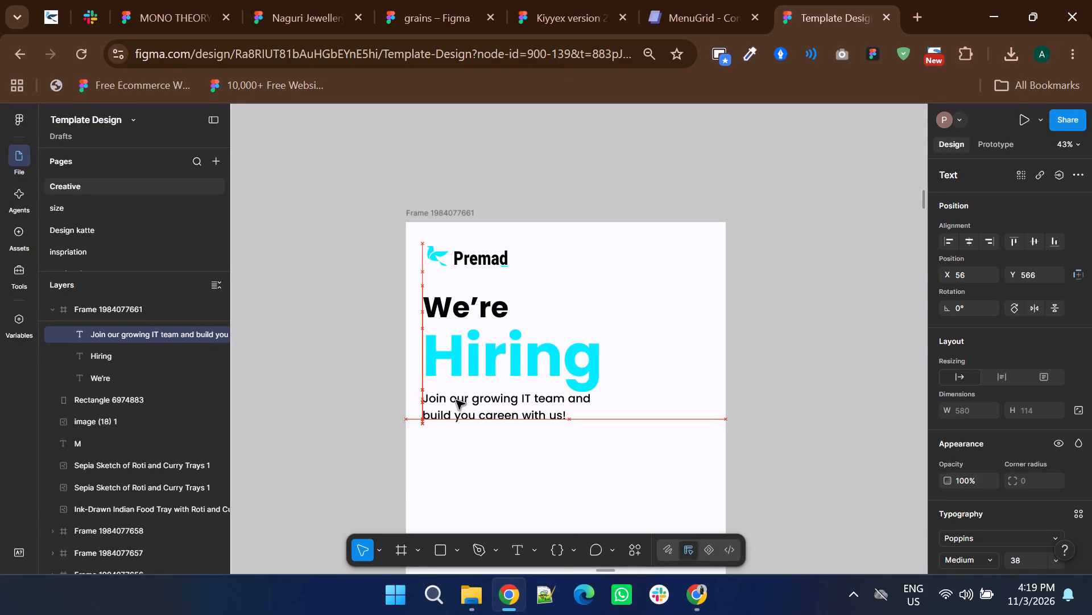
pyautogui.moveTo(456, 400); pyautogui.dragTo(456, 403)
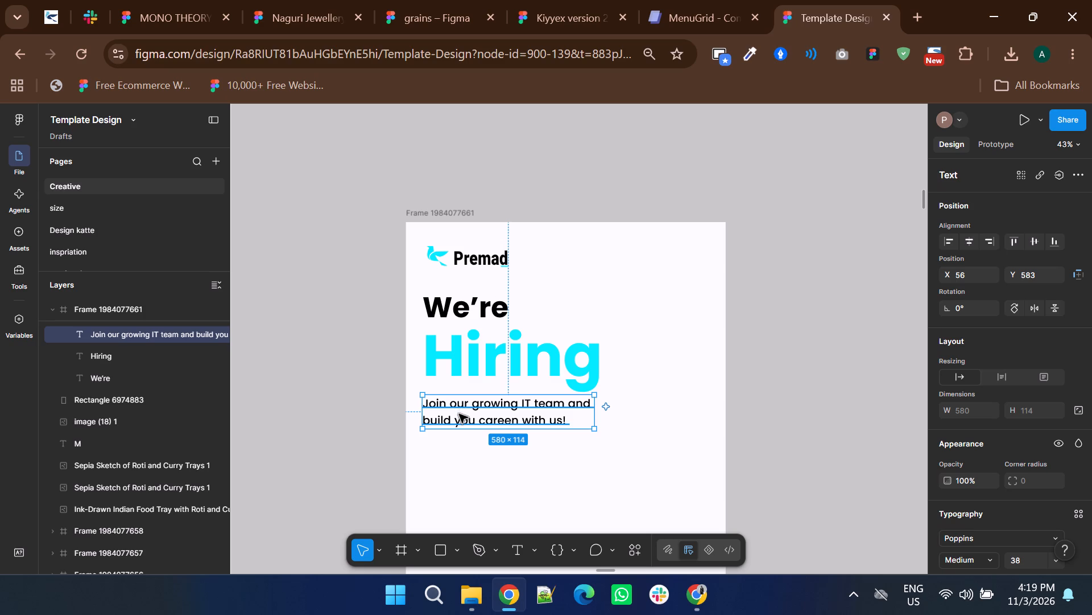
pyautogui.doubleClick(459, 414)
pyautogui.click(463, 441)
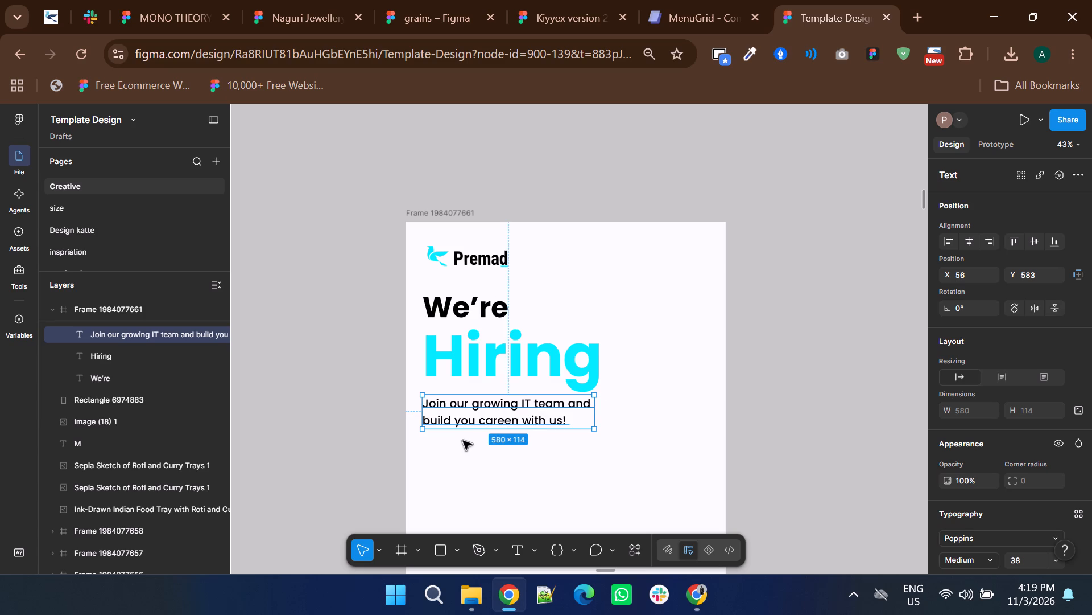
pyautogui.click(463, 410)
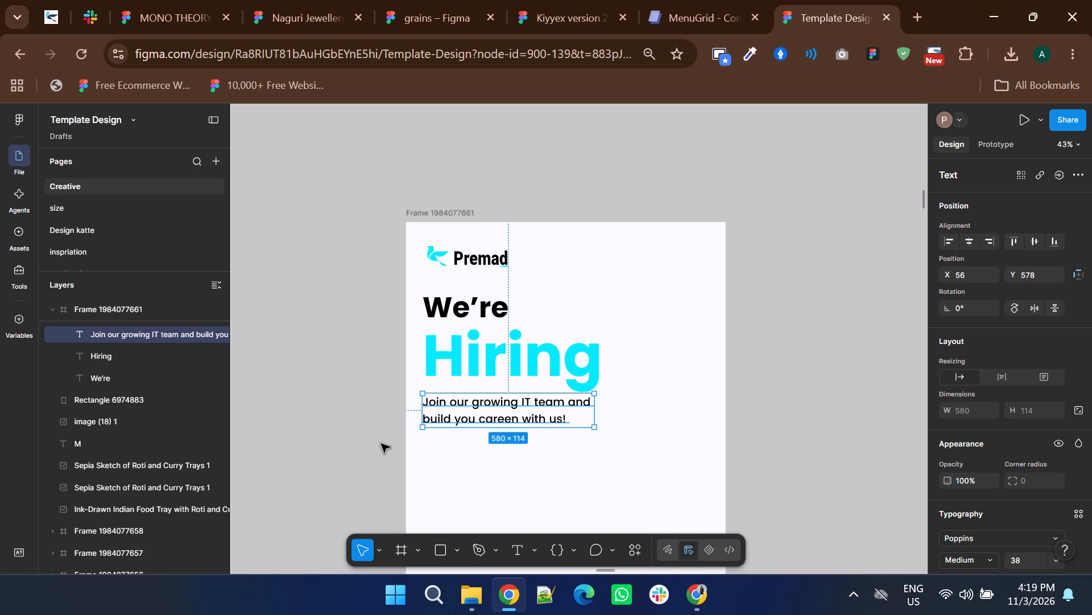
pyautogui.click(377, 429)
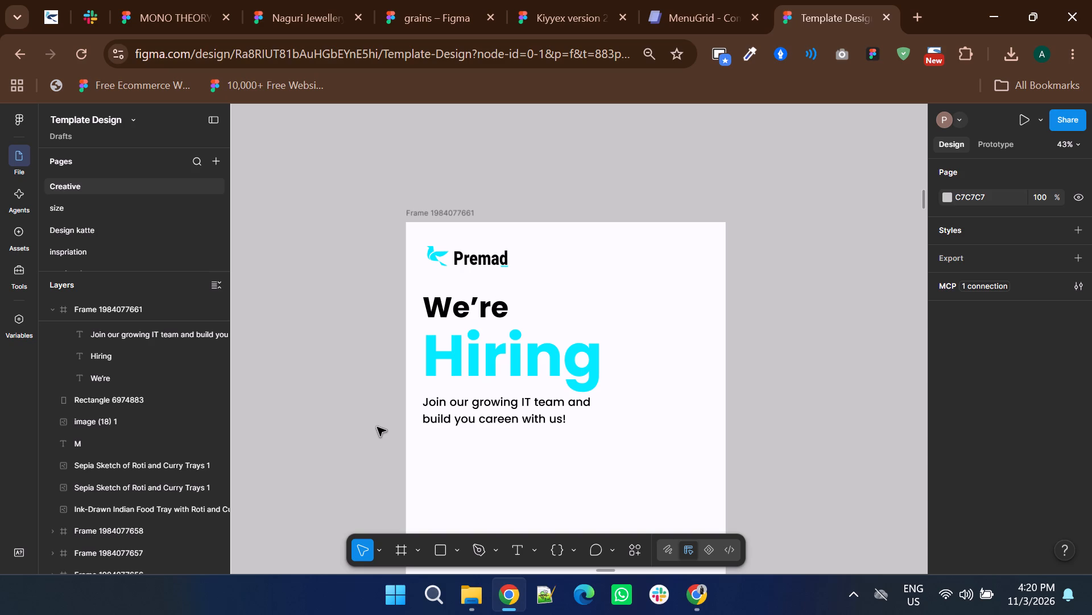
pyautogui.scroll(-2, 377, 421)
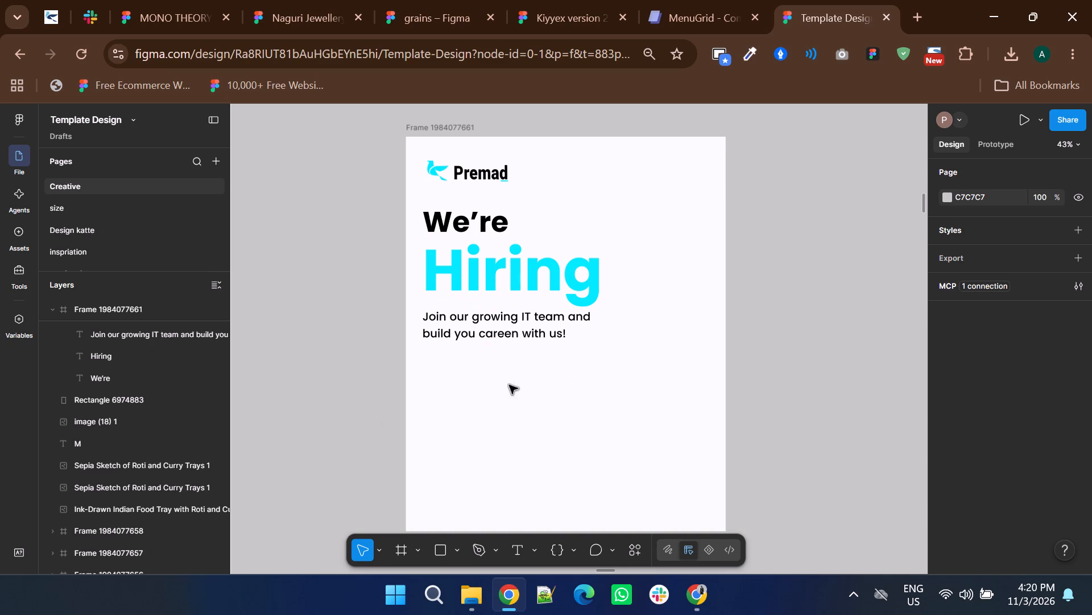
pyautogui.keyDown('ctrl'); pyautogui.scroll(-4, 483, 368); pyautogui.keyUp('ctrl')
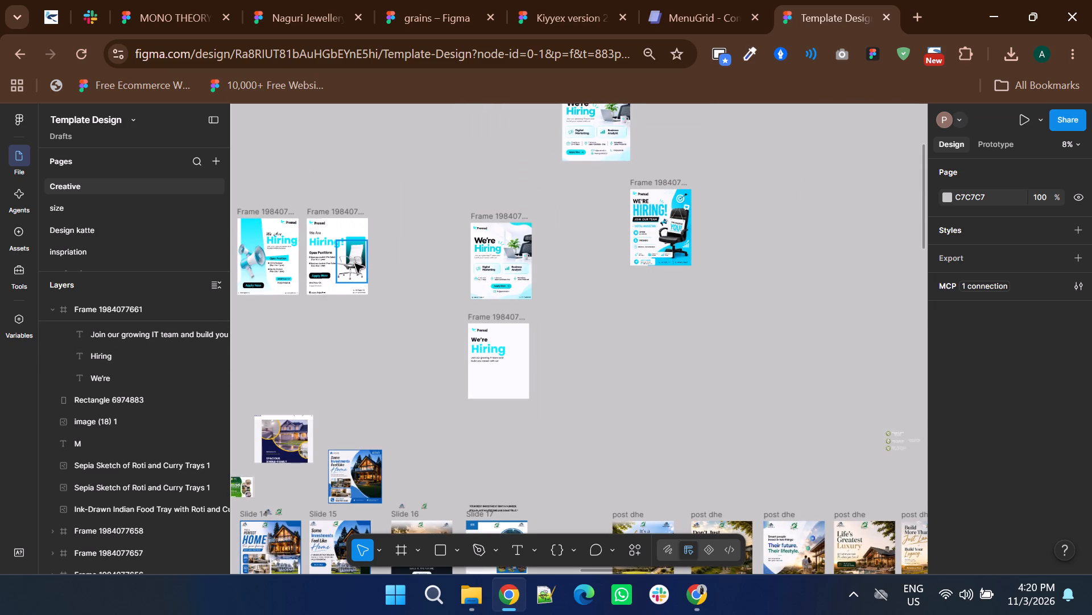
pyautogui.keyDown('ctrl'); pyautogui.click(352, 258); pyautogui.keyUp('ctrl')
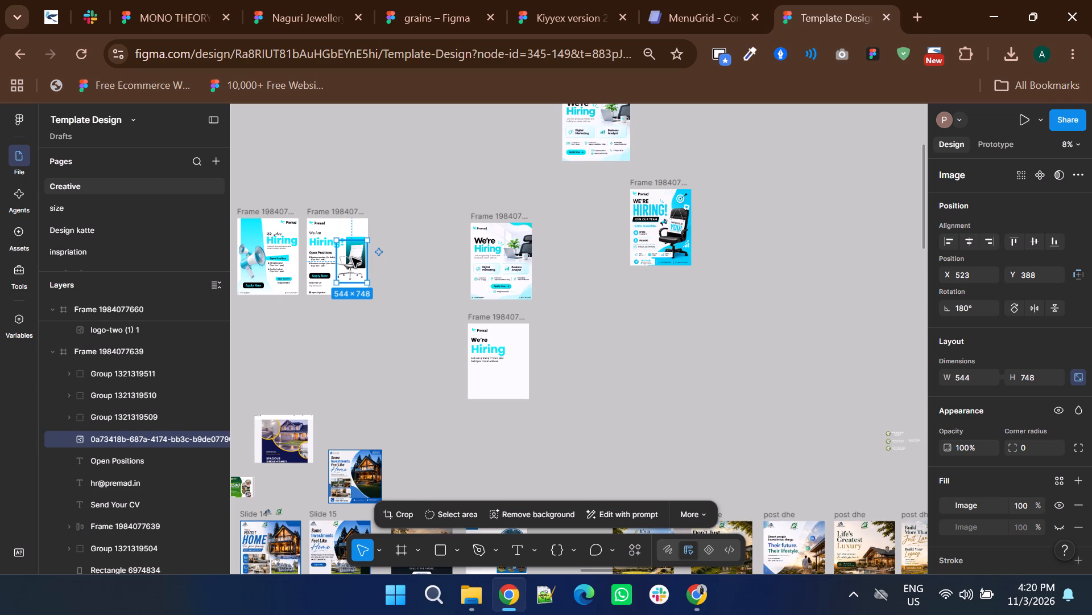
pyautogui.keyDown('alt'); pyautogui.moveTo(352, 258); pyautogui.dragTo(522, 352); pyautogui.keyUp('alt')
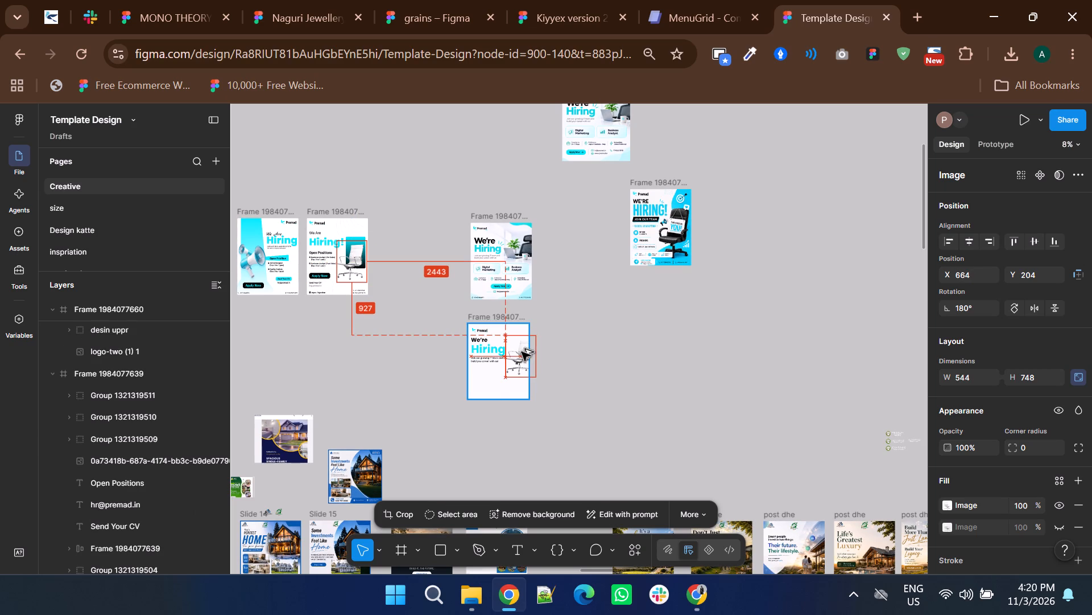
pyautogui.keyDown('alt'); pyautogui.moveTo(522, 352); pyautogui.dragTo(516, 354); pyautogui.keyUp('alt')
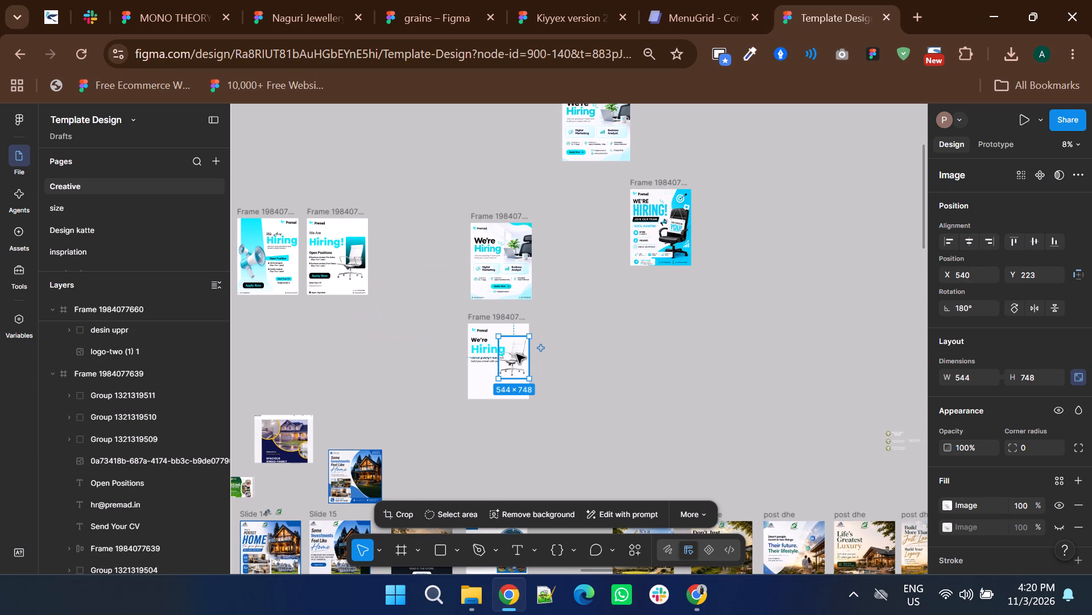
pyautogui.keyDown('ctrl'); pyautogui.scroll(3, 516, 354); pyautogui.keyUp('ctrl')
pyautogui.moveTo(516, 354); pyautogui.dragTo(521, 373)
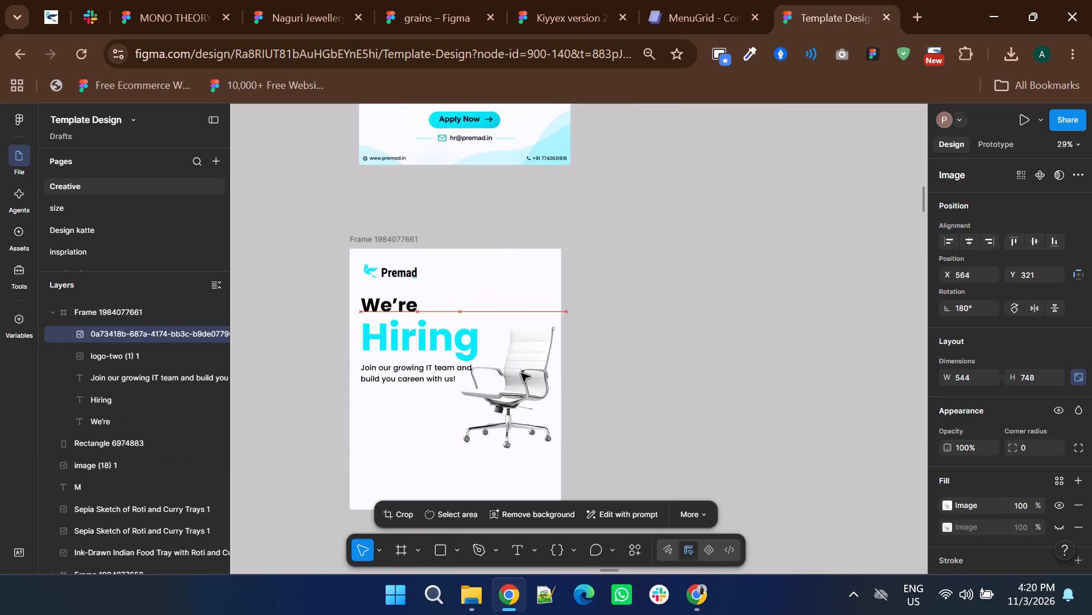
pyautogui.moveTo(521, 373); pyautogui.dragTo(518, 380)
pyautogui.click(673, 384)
pyautogui.keyDown('ctrl'); pyautogui.scroll(-2, 679, 334); pyautogui.keyUp('ctrl')
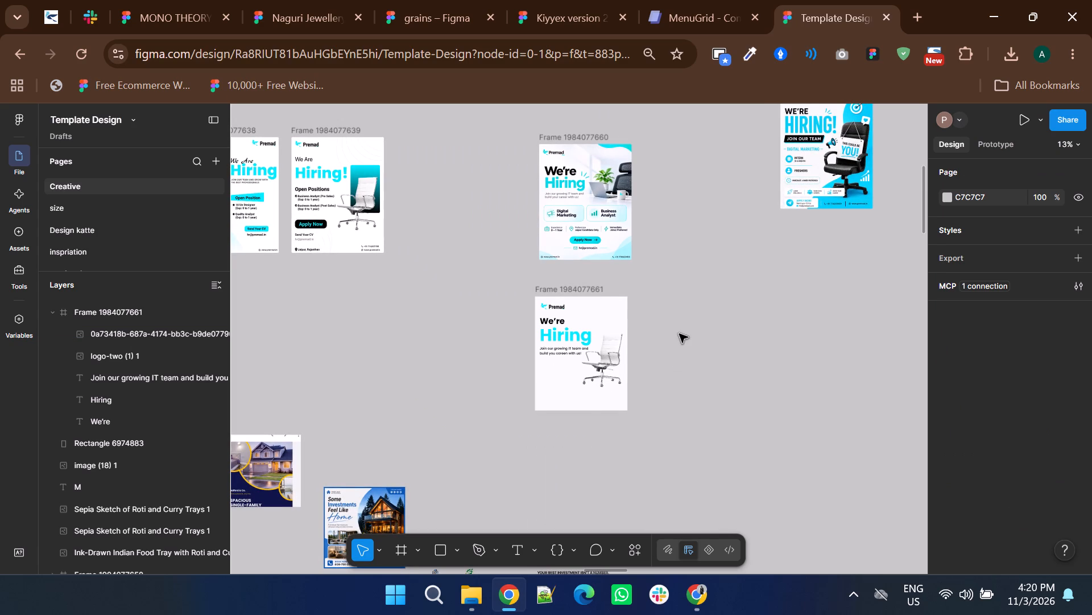
pyautogui.keyDown('ctrl'); pyautogui.scroll(2, 308, 201); pyautogui.keyUp('ctrl')
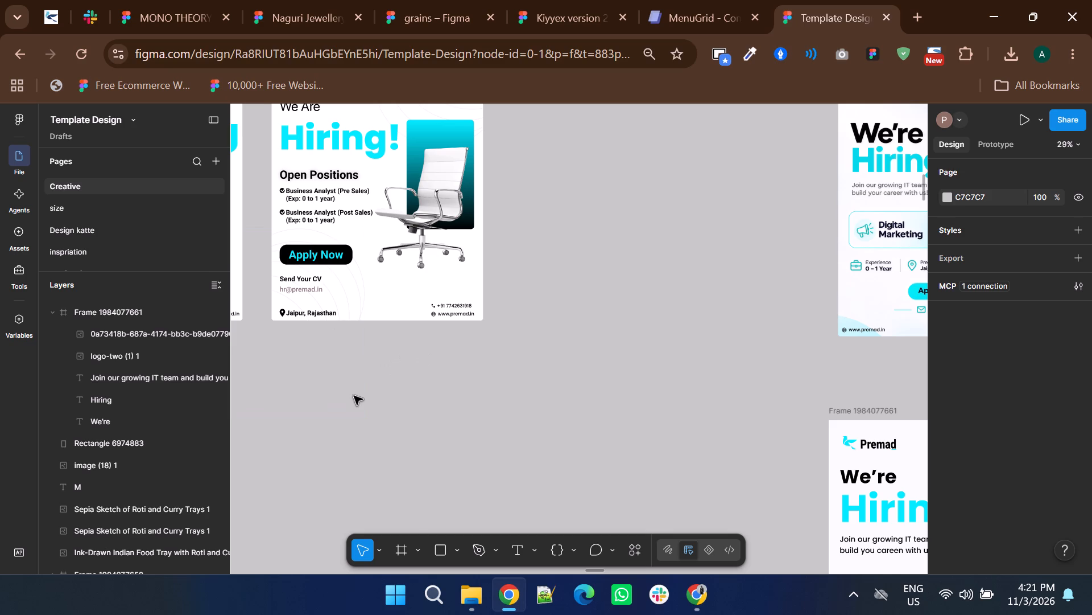
pyautogui.keyDown('ctrl'); pyautogui.scroll(-1, 187, 414); pyautogui.keyUp('ctrl')
pyautogui.keyDown('shift'); pyautogui.scroll(-3, 485, 327); pyautogui.keyUp('shift')
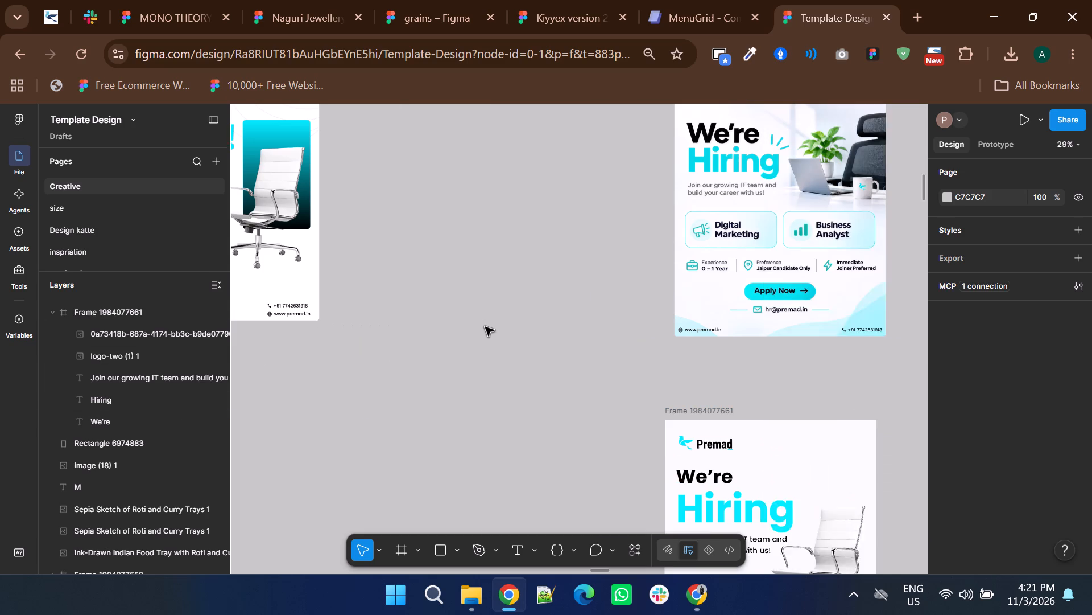
pyautogui.keyDown('shift'); pyautogui.scroll(-1, 485, 327); pyautogui.keyUp('shift')
pyautogui.keyDown('ctrl'); pyautogui.scroll(-1, 485, 327); pyautogui.keyUp('ctrl')
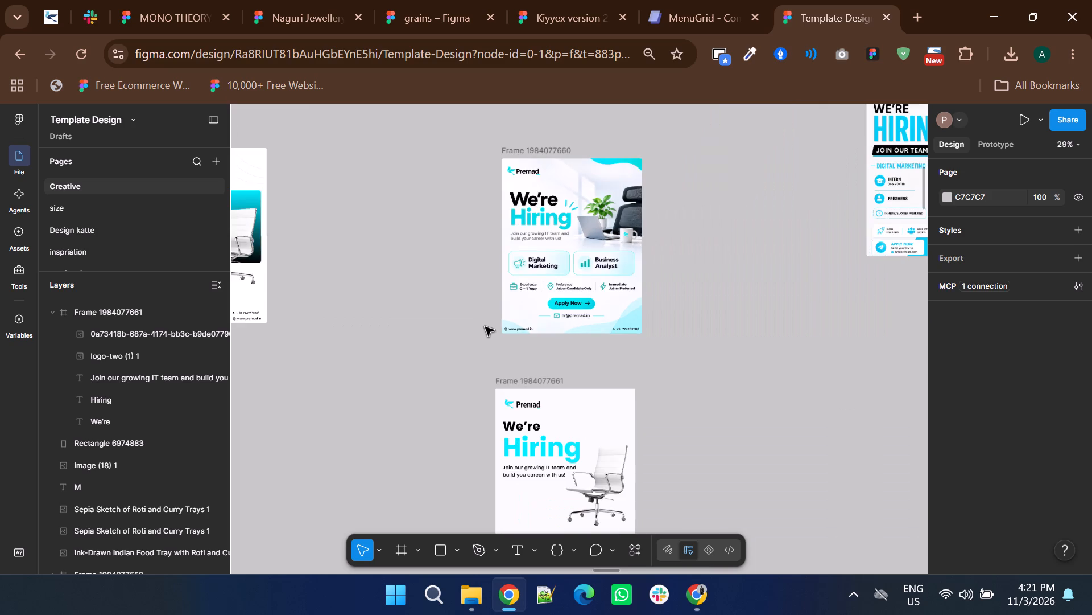
pyautogui.keyDown('shift'); pyautogui.scroll(2, 485, 327); pyautogui.keyUp('shift')
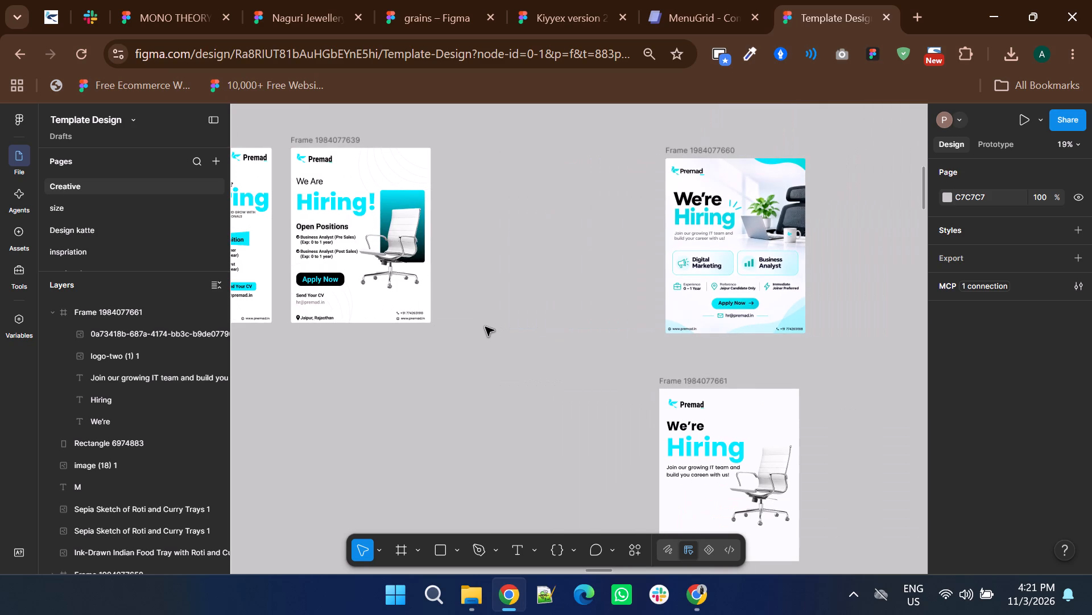
pyautogui.keyDown('shift'); pyautogui.scroll(-2, 485, 327); pyautogui.keyUp('shift')
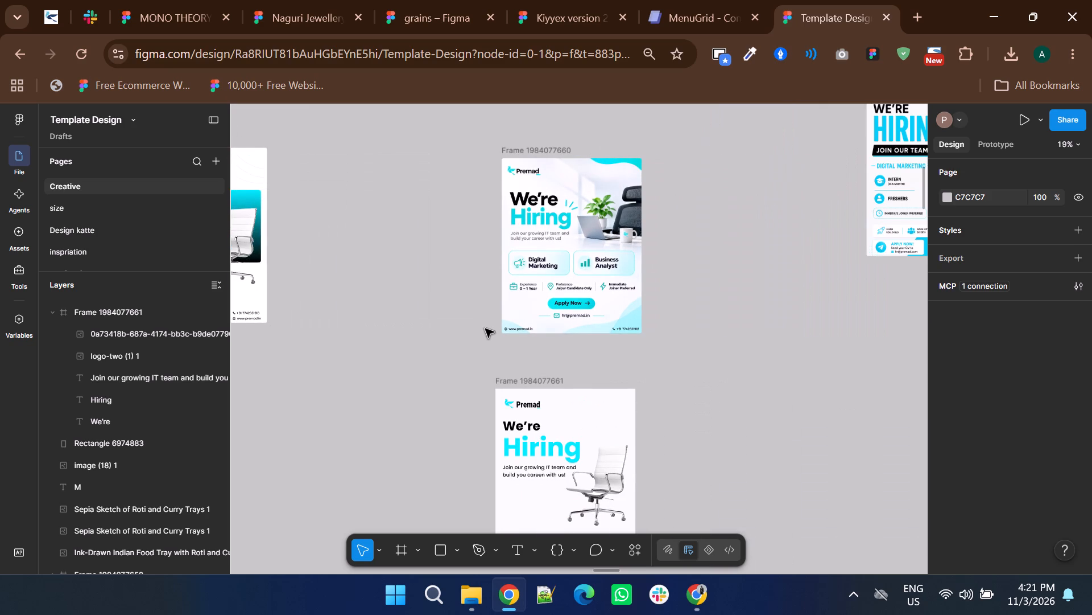
pyautogui.scroll(-1, 485, 329)
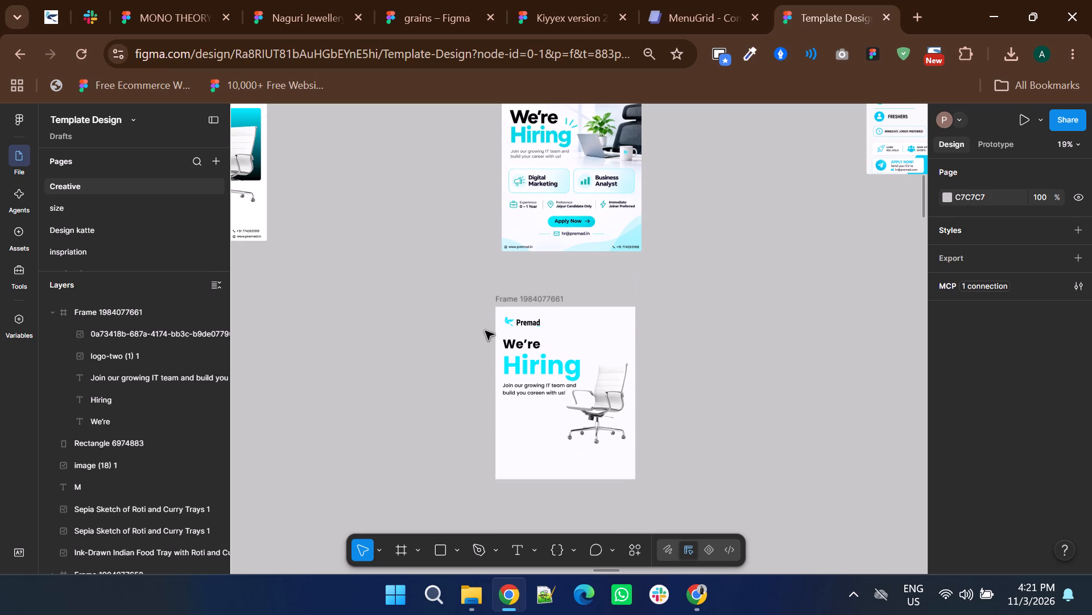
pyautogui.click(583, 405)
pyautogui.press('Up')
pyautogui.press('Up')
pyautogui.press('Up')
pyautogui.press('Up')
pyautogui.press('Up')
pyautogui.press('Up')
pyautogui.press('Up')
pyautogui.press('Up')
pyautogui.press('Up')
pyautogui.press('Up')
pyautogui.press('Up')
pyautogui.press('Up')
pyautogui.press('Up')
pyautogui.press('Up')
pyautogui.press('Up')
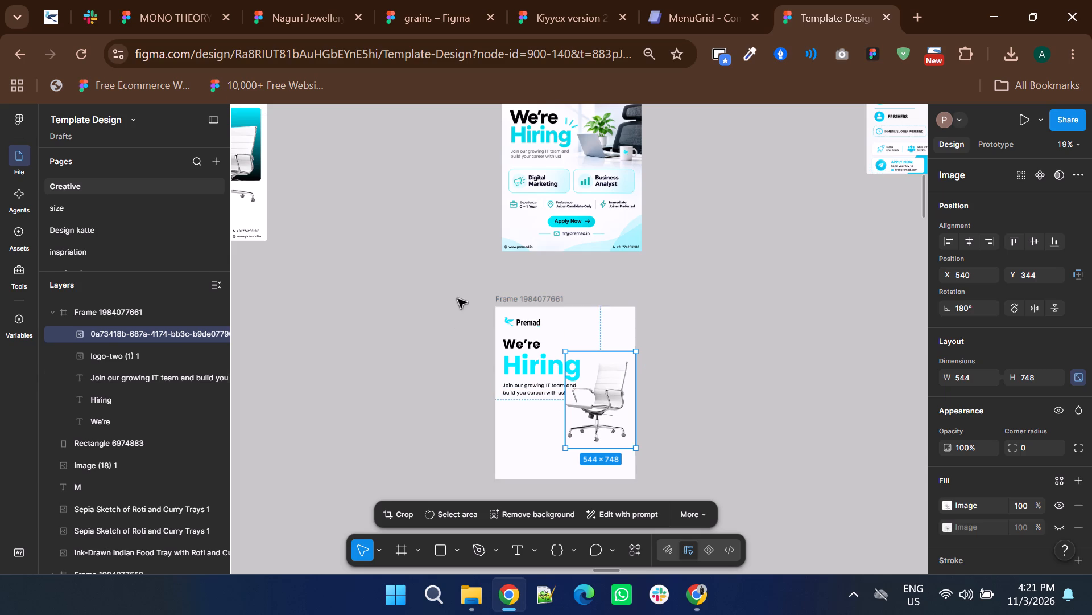
pyautogui.moveTo(502, 288); pyautogui.dragTo(516, 301)
pyautogui.click(518, 302)
pyautogui.press('Delete')
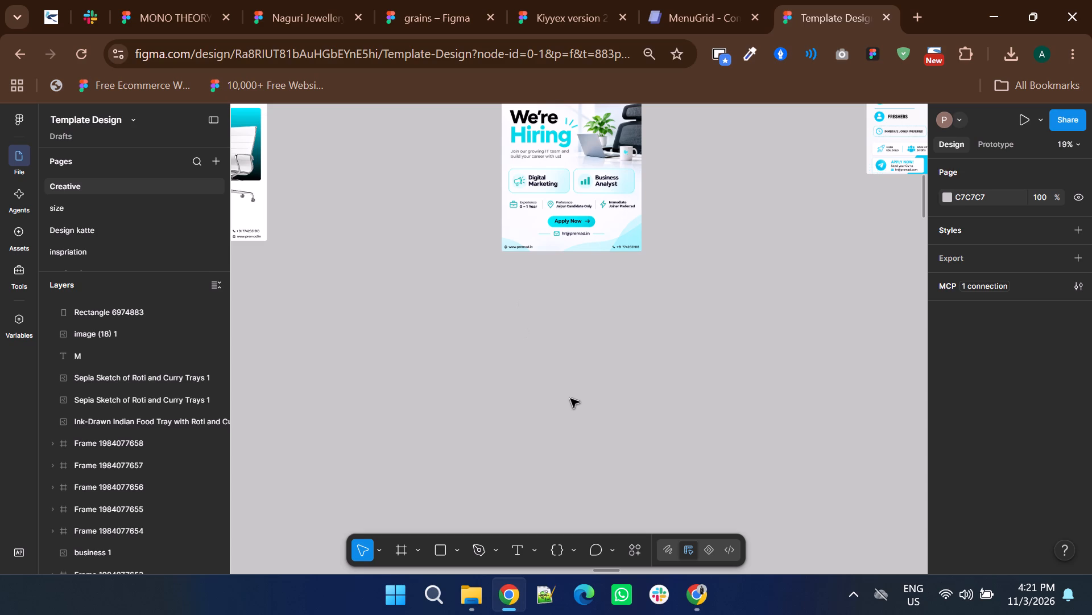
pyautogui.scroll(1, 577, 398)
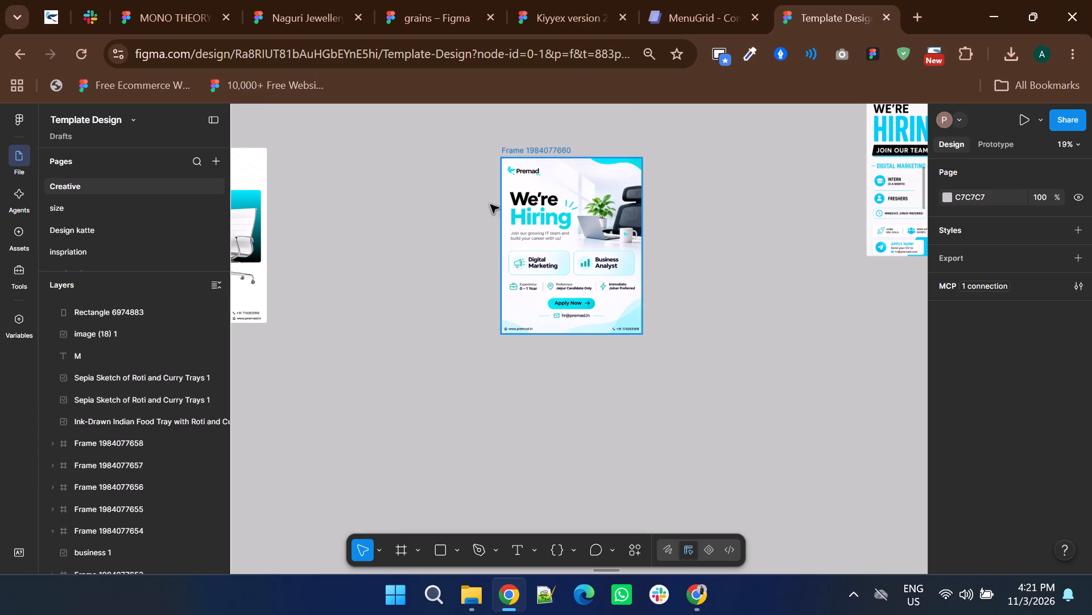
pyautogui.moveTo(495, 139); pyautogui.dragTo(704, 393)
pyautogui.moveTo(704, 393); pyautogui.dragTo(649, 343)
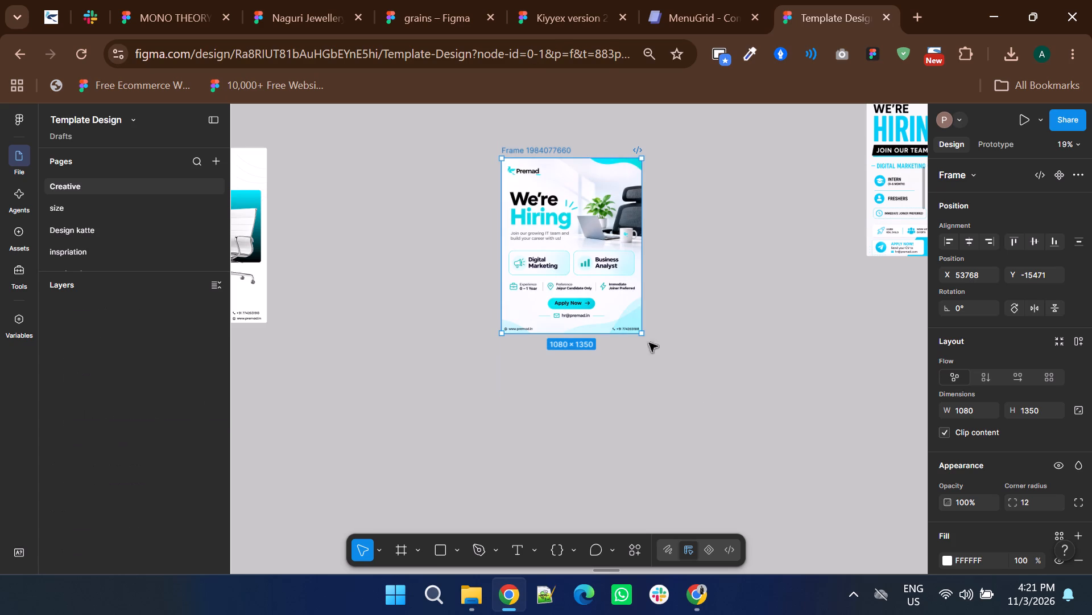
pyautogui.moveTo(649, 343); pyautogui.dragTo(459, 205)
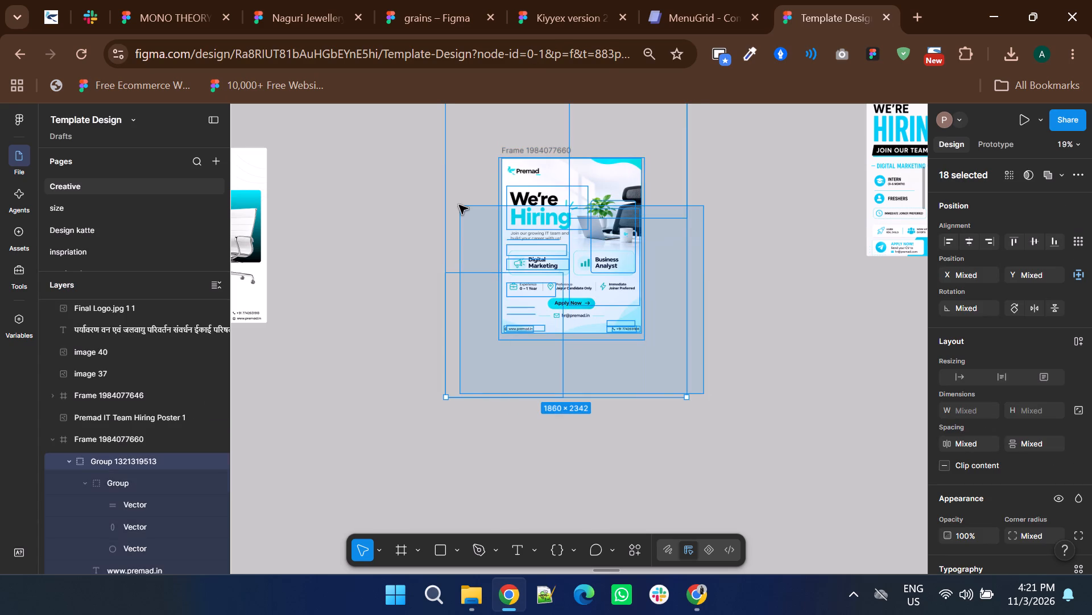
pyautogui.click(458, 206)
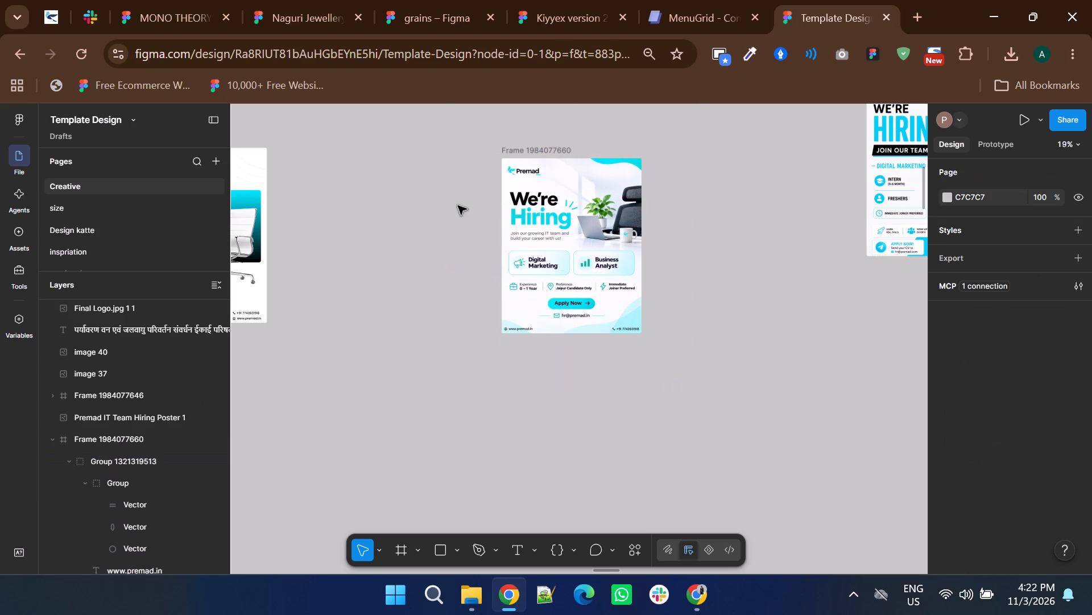
pyautogui.click(573, 197)
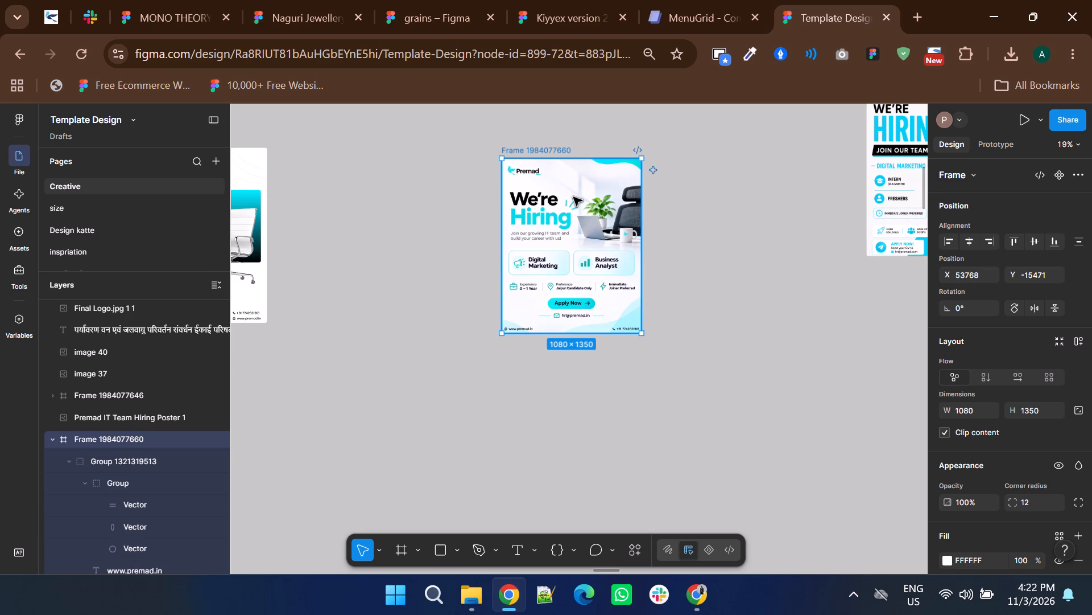
pyautogui.keyDown('ctrl'); pyautogui.click(571, 195); pyautogui.keyUp('ctrl')
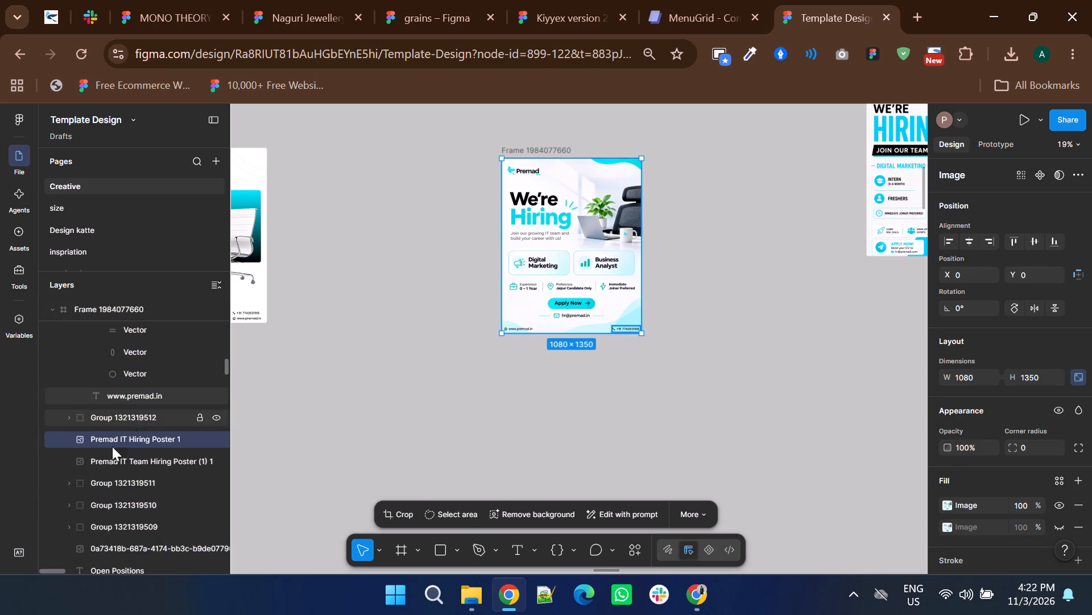
pyautogui.click(104, 454)
pyautogui.press('Delete')
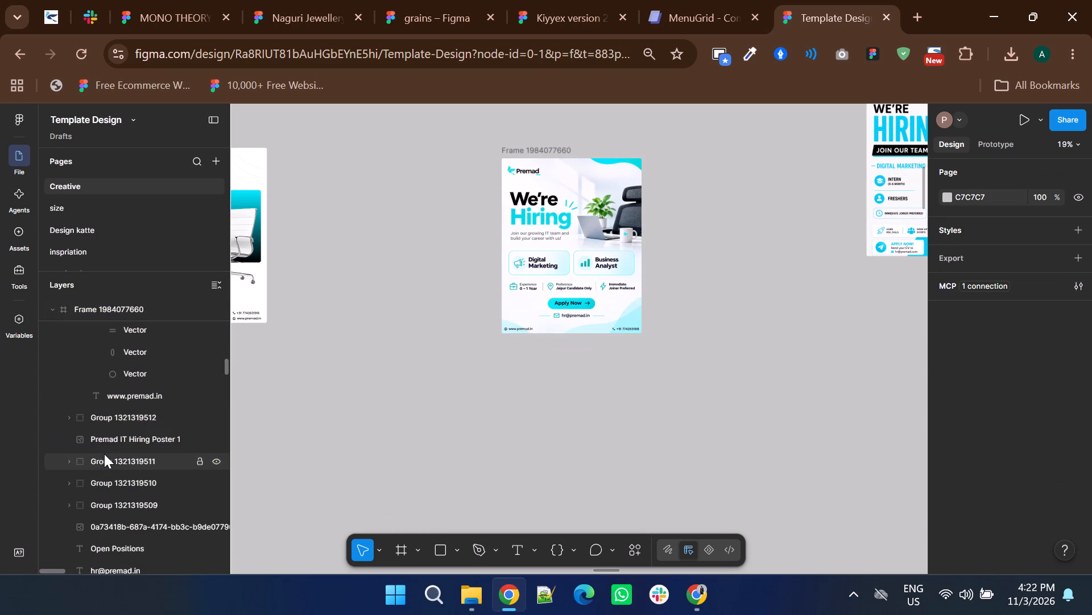
pyautogui.click(106, 477)
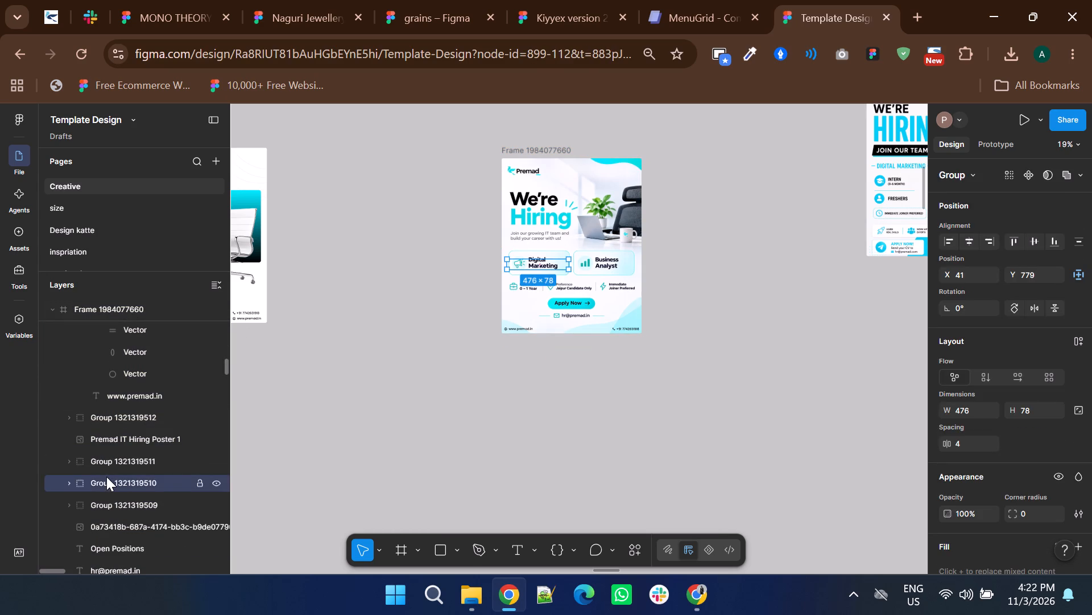
pyautogui.press('Delete')
pyautogui.click(105, 467)
pyautogui.press('Delete')
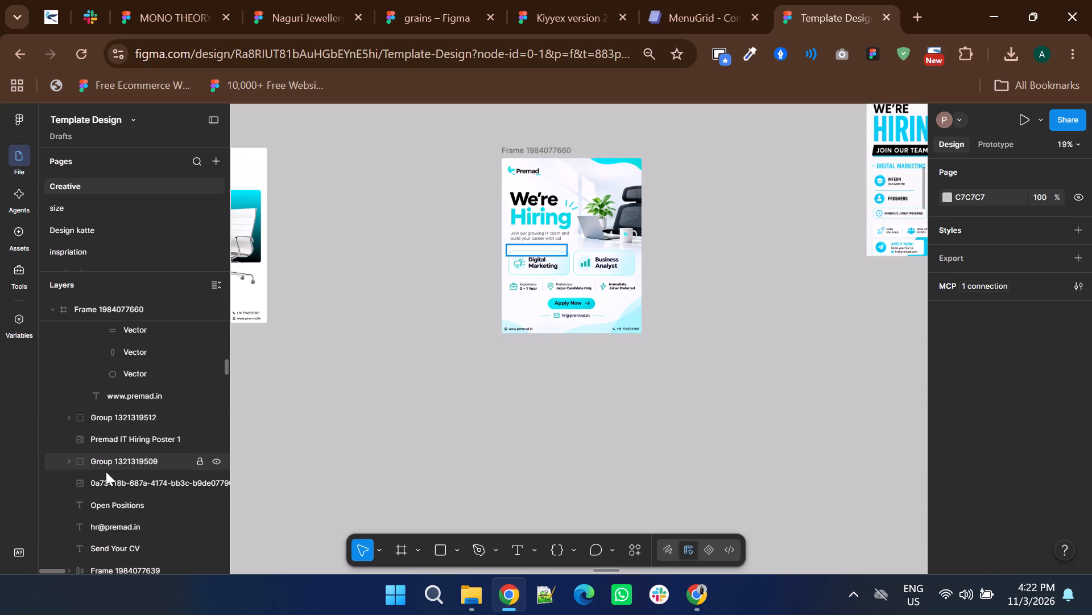
pyautogui.click(105, 470)
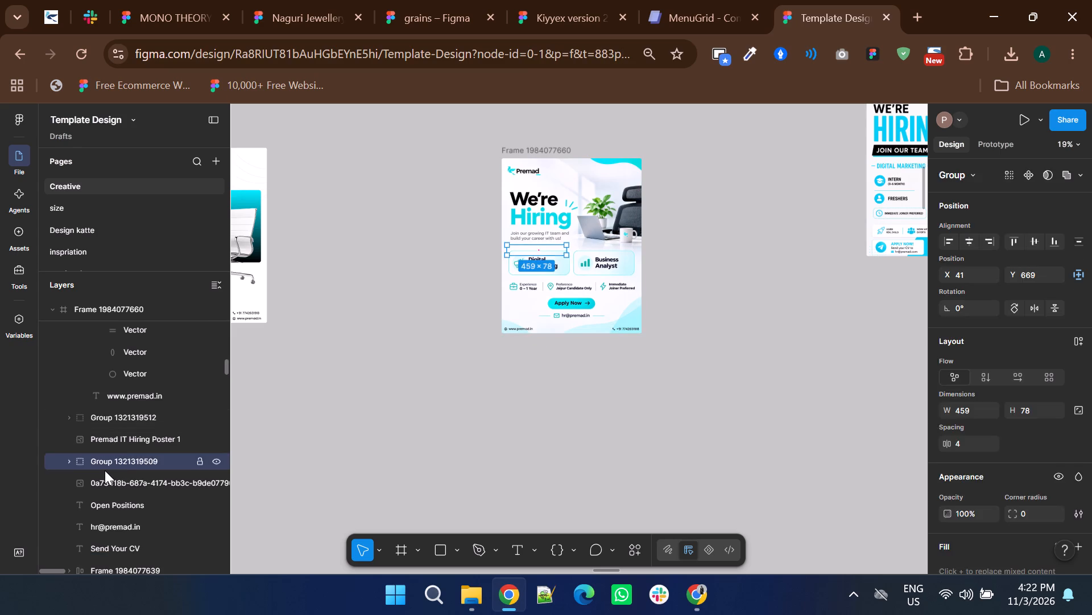
pyautogui.click(105, 468)
pyautogui.press('Delete')
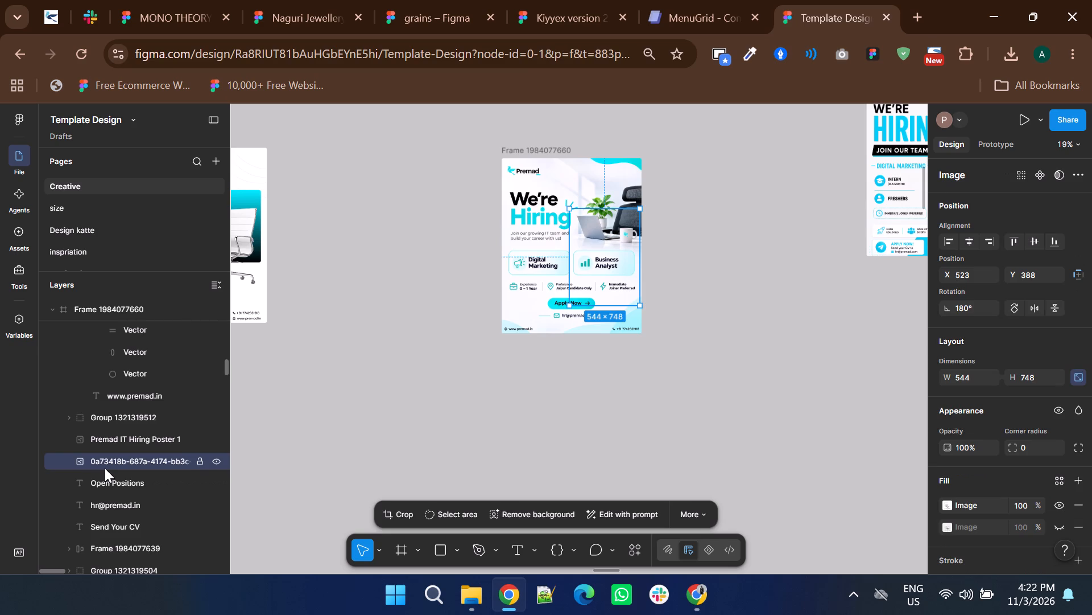
pyautogui.click(105, 468)
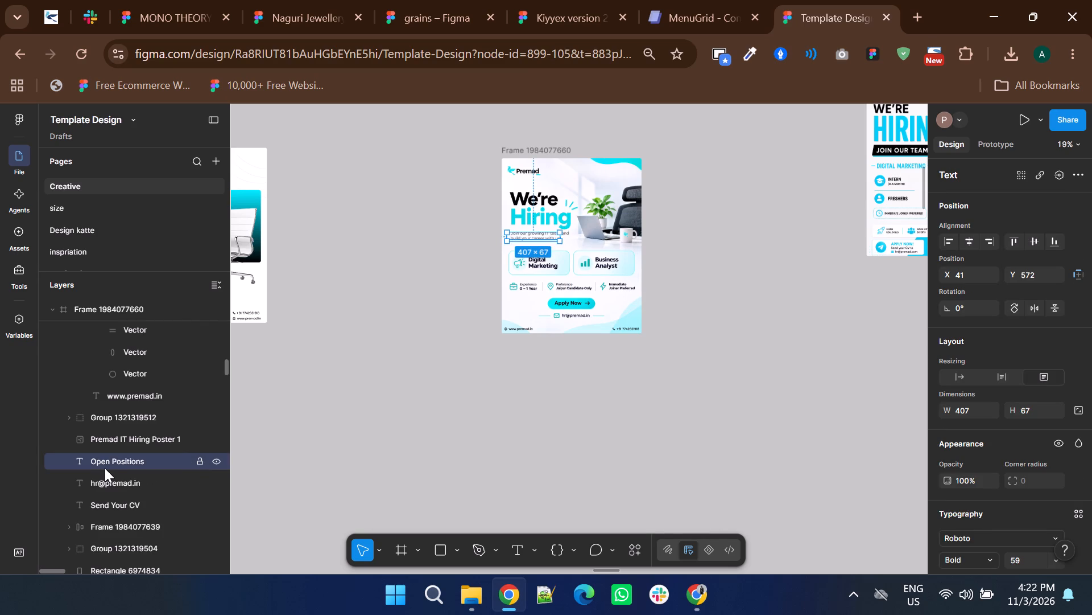
pyautogui.click(105, 468)
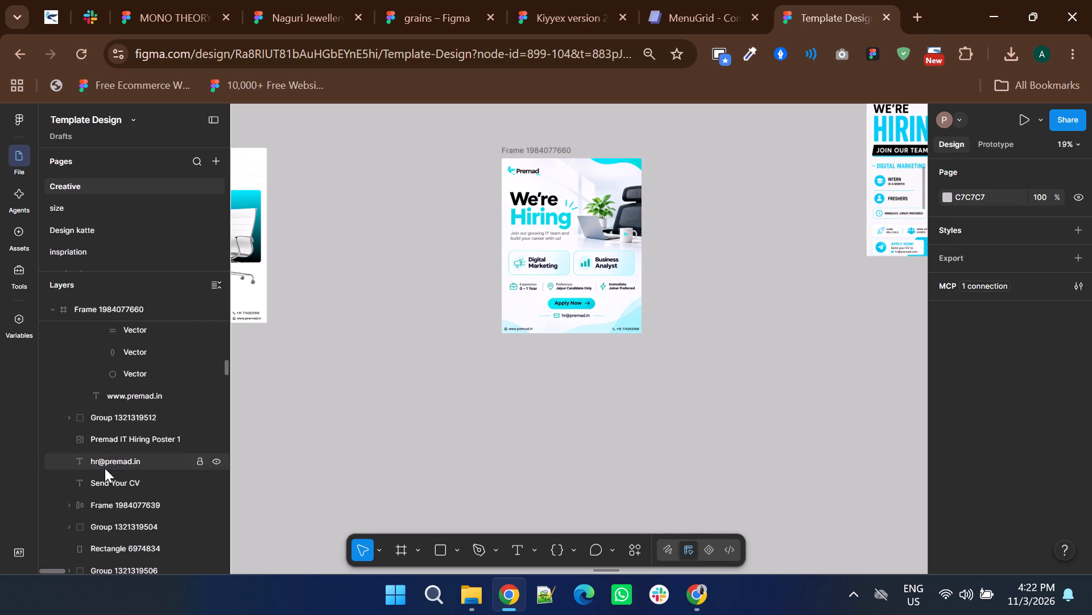
pyautogui.press('Delete')
pyautogui.click(105, 468)
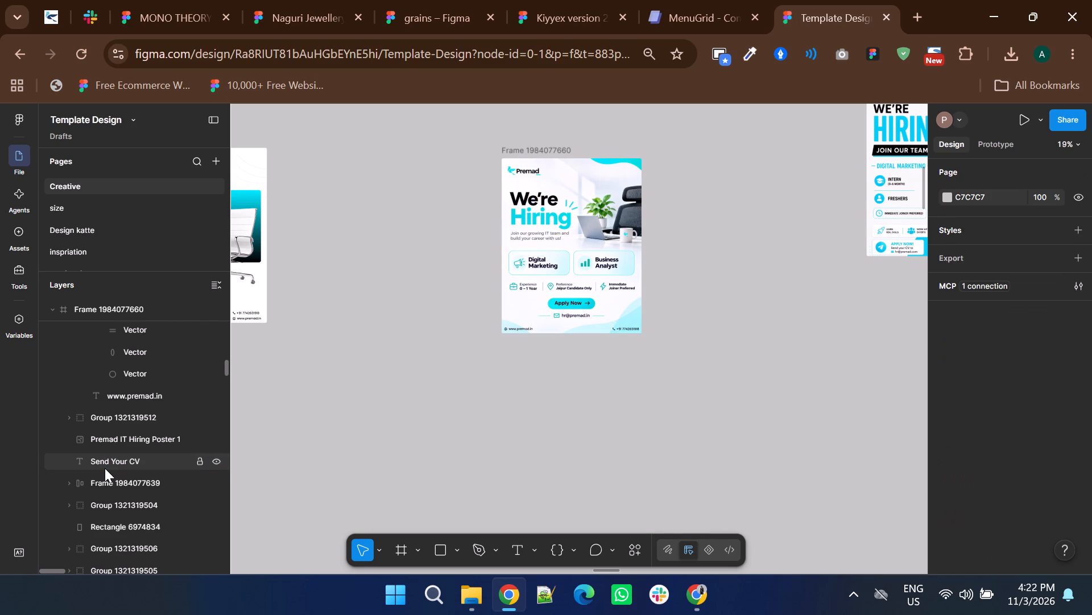
pyautogui.press('Delete')
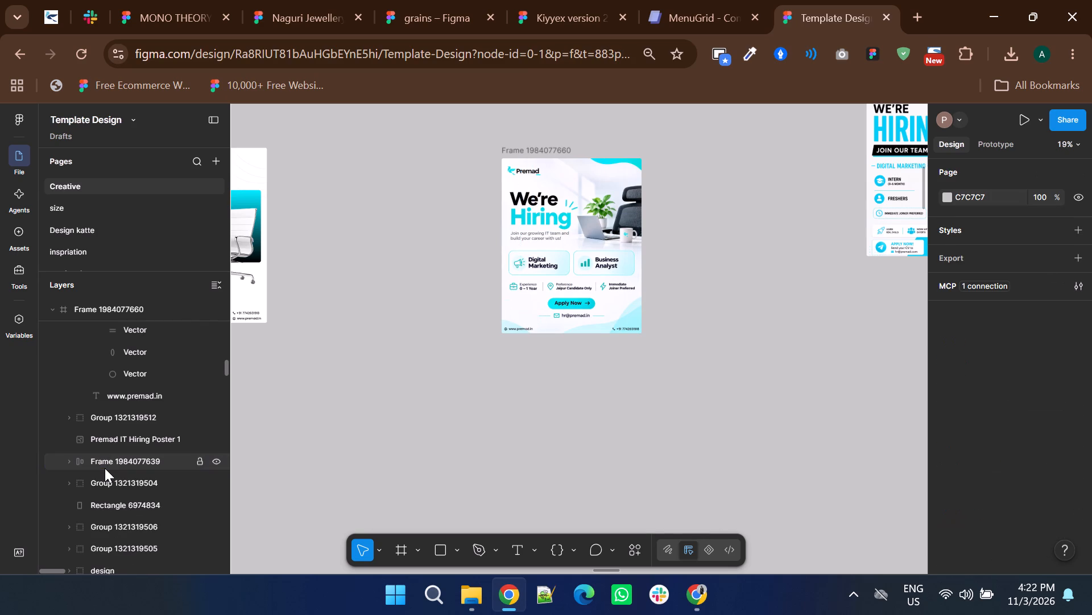
pyautogui.click(105, 468)
pyautogui.press('Delete')
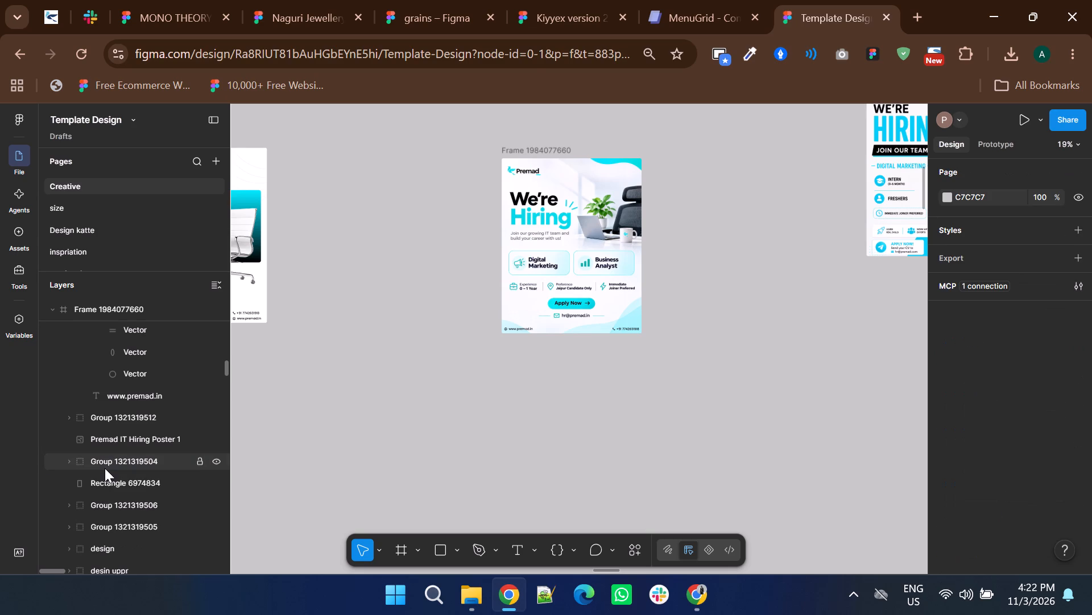
pyautogui.click(105, 468)
pyautogui.press('Delete')
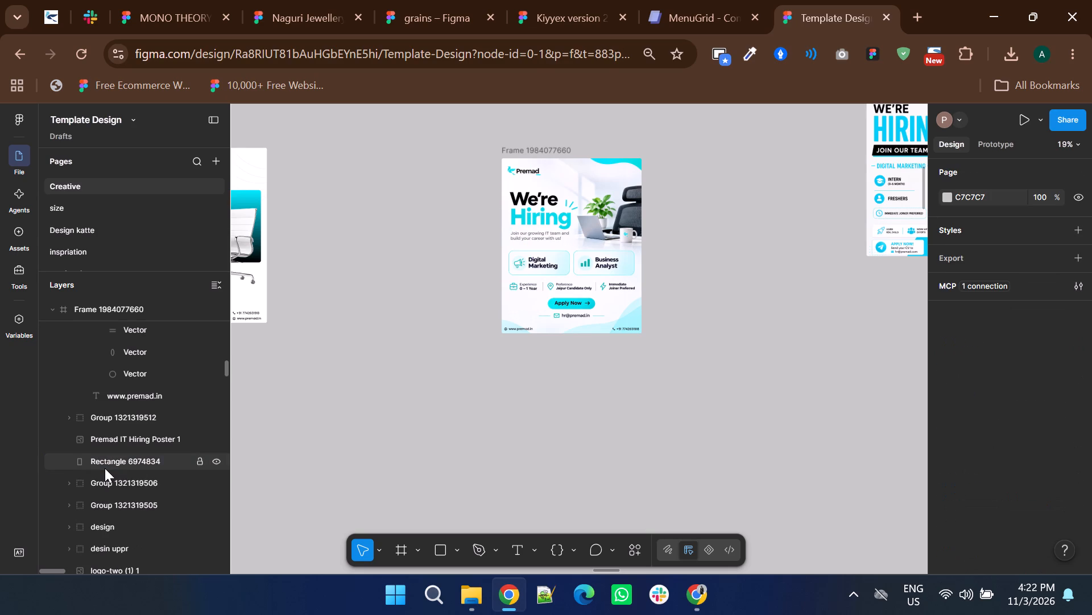
pyautogui.click(105, 468)
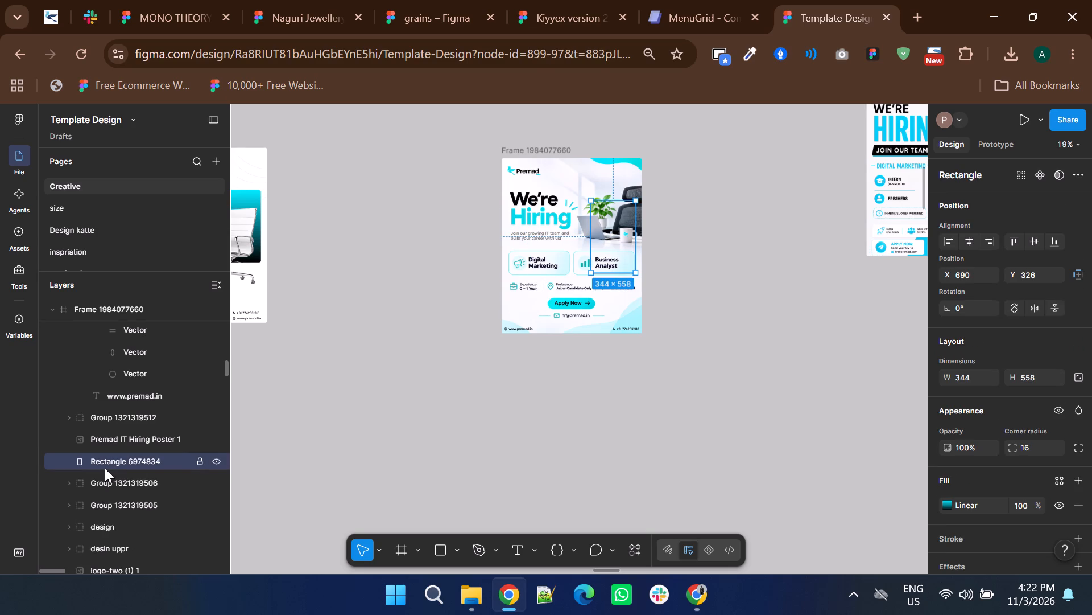
pyautogui.click(105, 468)
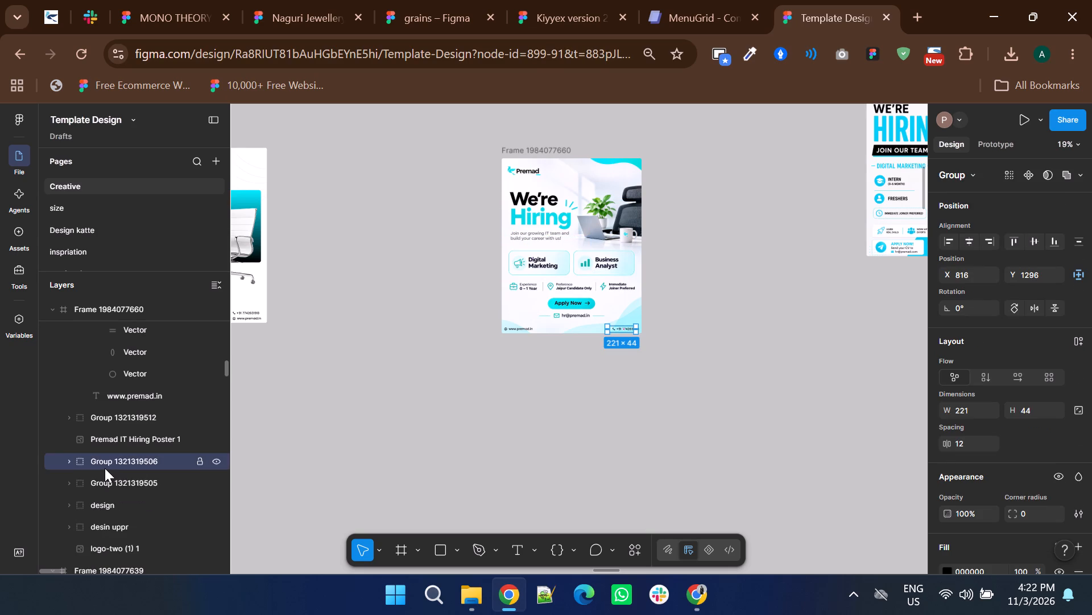
pyautogui.press('Delete')
pyautogui.click(105, 468)
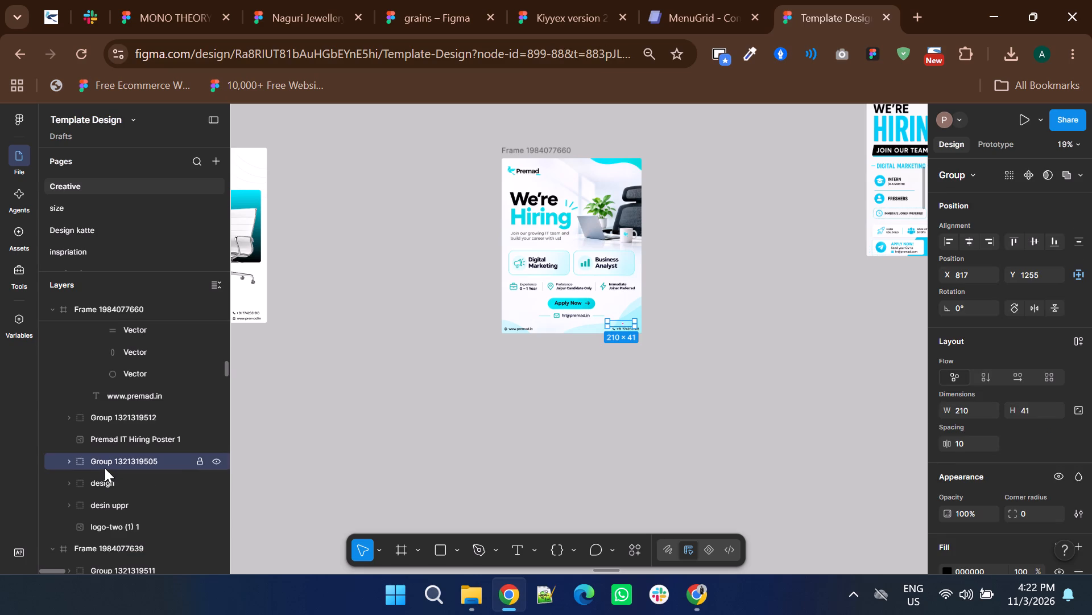
pyautogui.press('Delete')
pyautogui.click(105, 468)
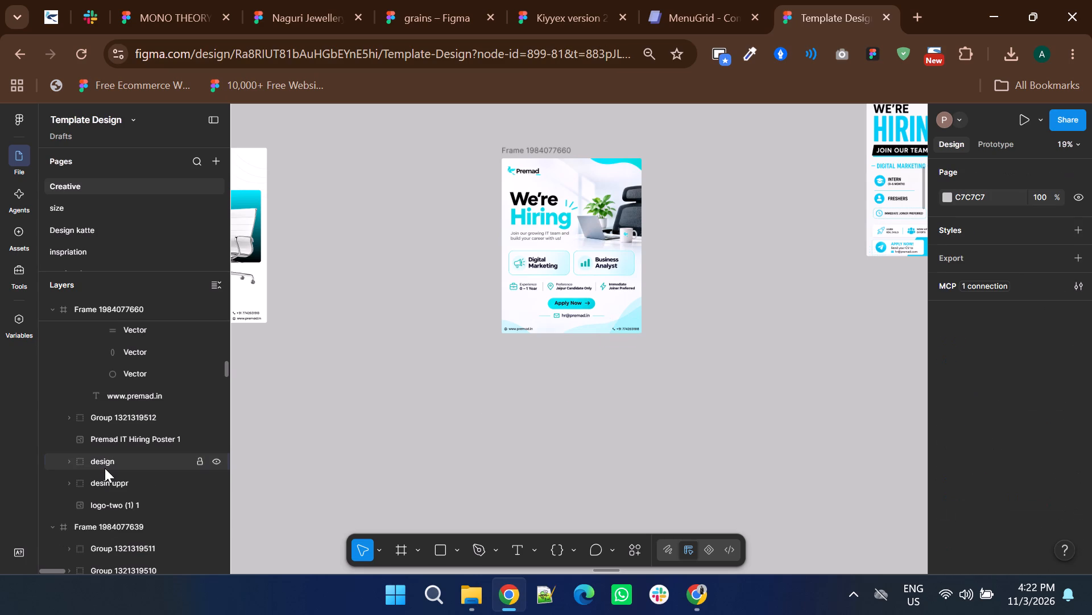
pyautogui.press('Delete')
pyautogui.click(105, 468)
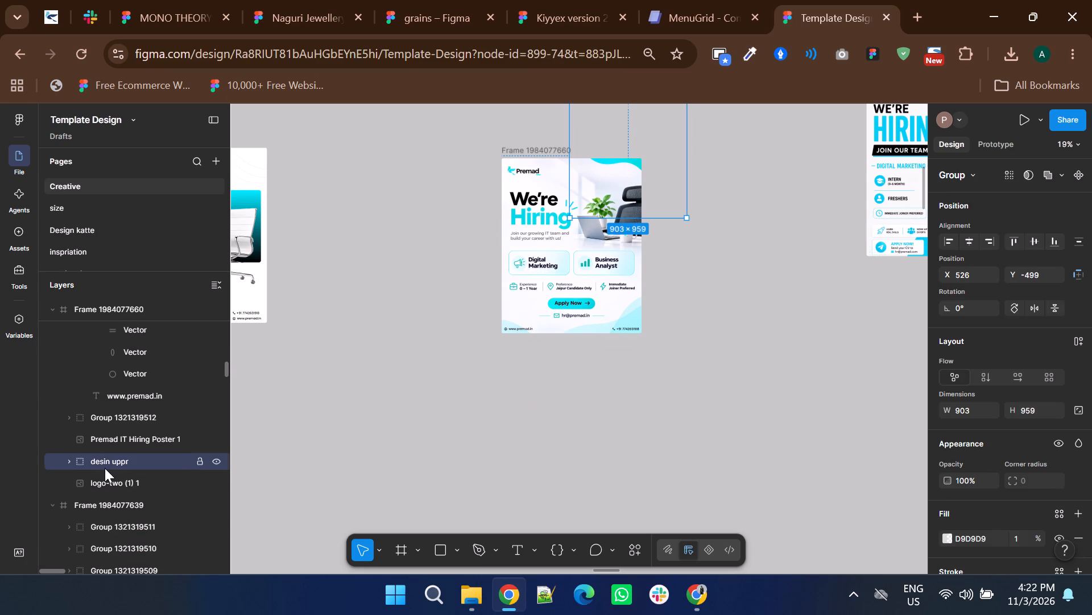
pyautogui.press('Delete')
pyautogui.click(105, 468)
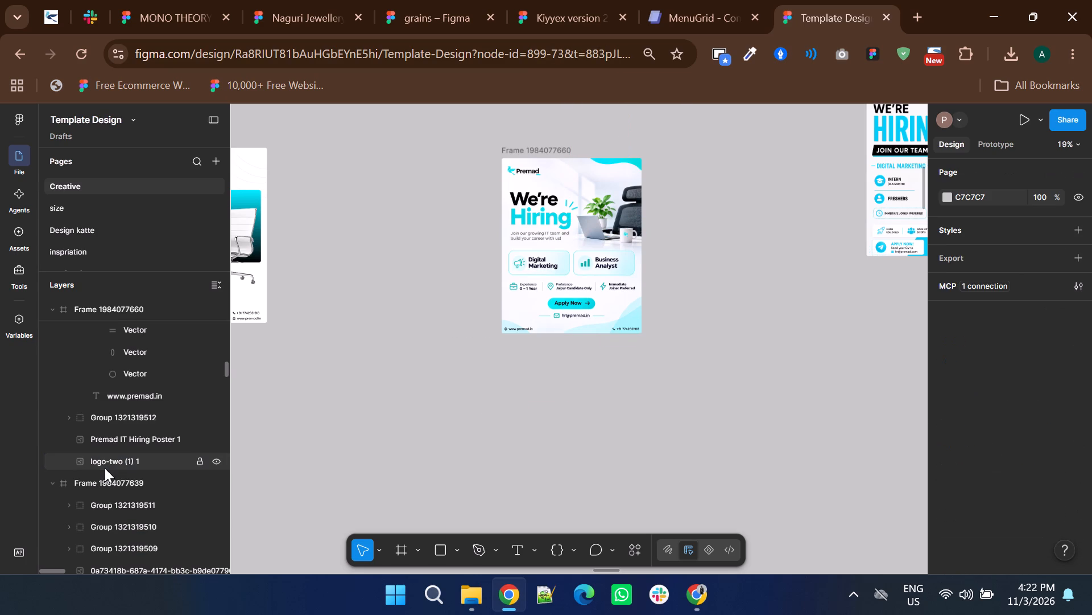
pyautogui.press('Delete')
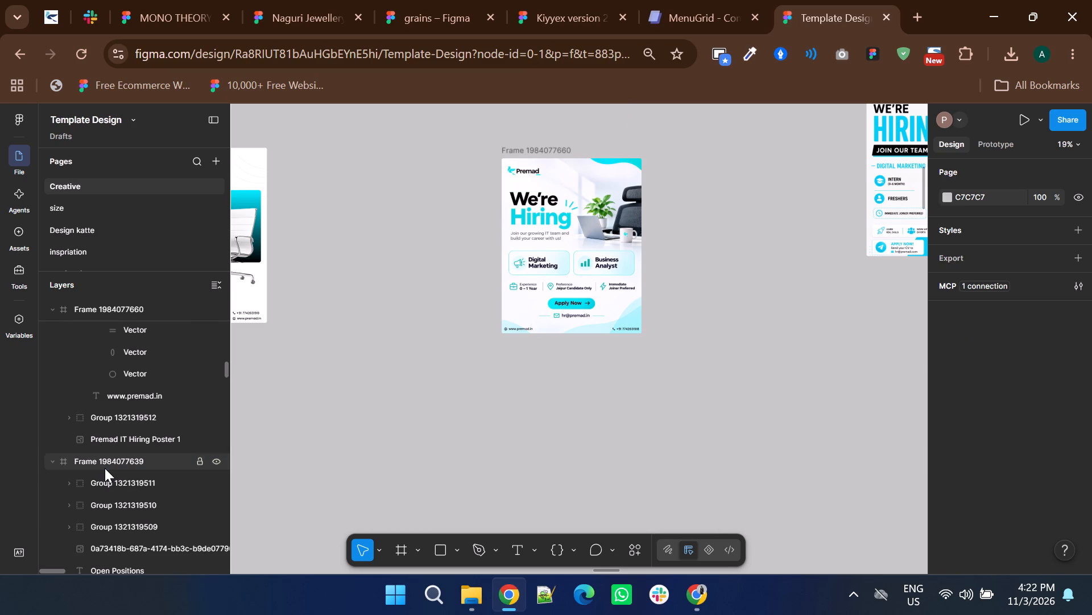
pyautogui.click(105, 468)
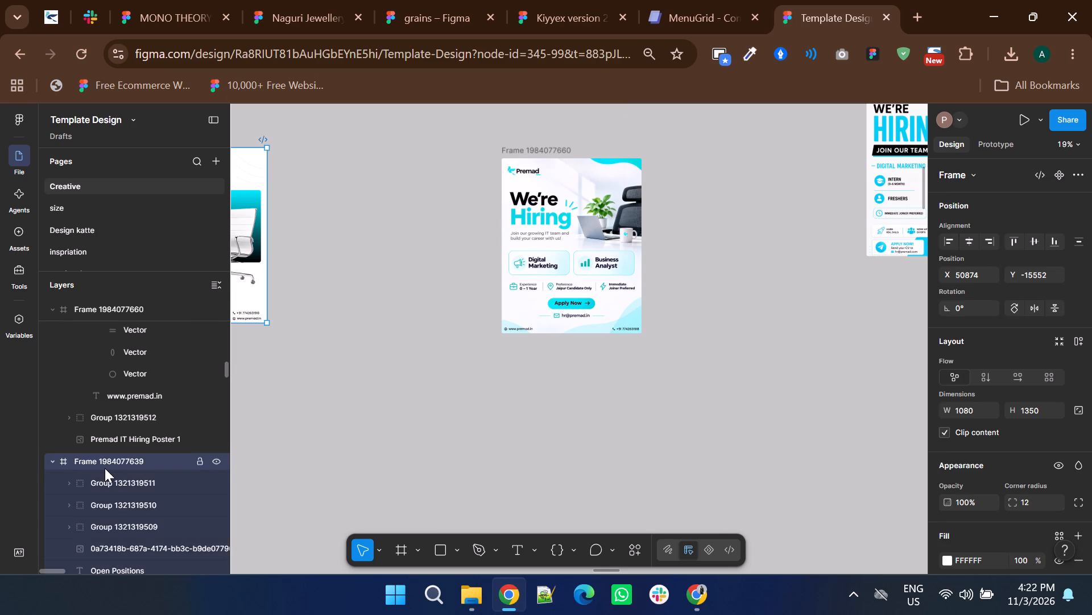
pyautogui.click(290, 420)
# Hide and show the "Premad IT Hiring Poster 1" image to check what it contributes to the poster.
pyautogui.click(136, 433)
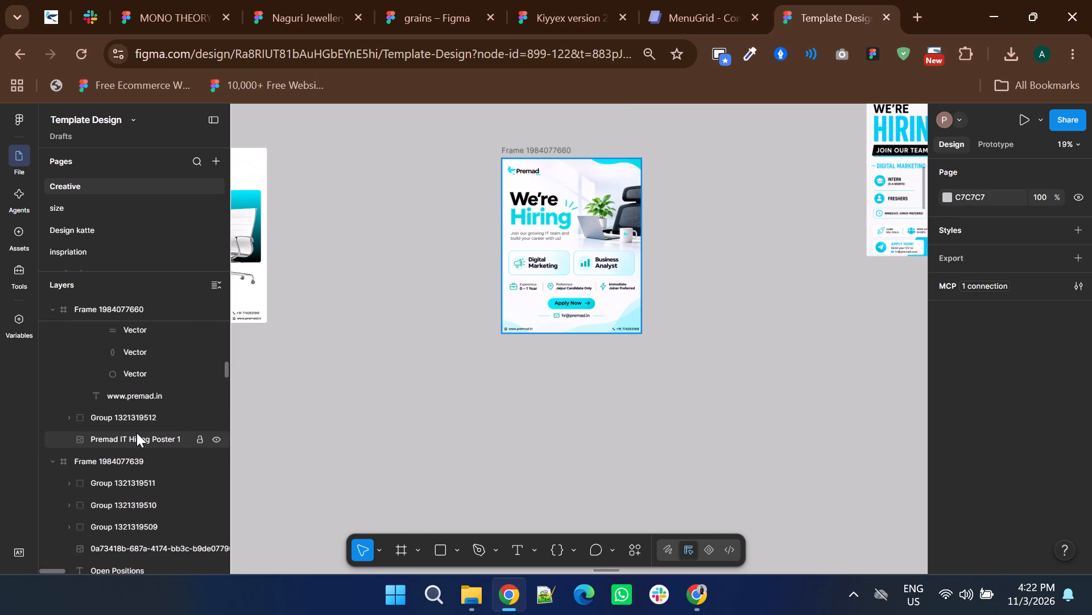
pyautogui.click(214, 438)
pyautogui.click(214, 439)
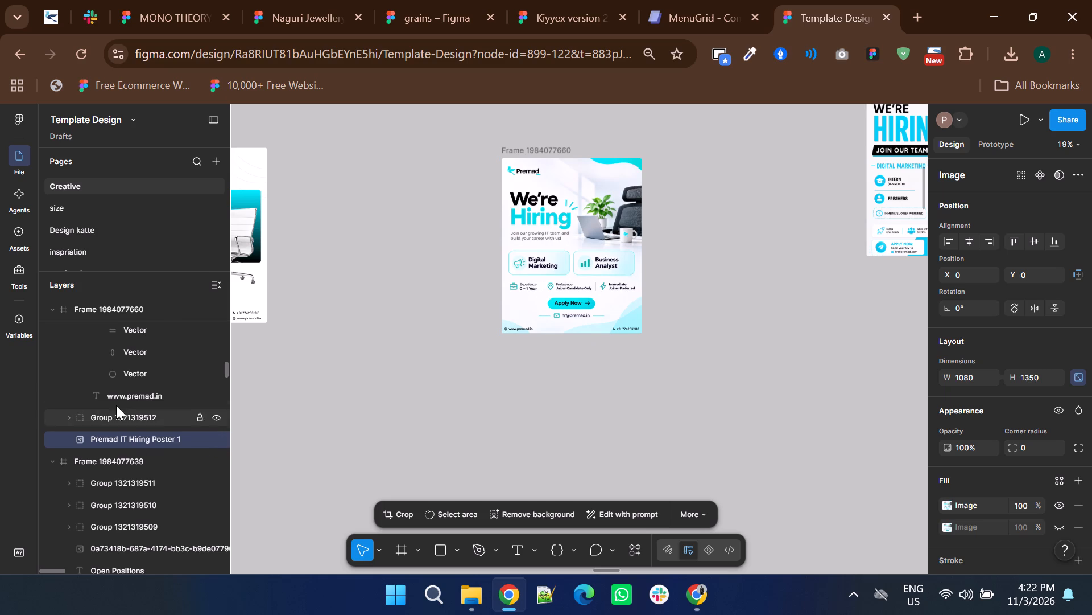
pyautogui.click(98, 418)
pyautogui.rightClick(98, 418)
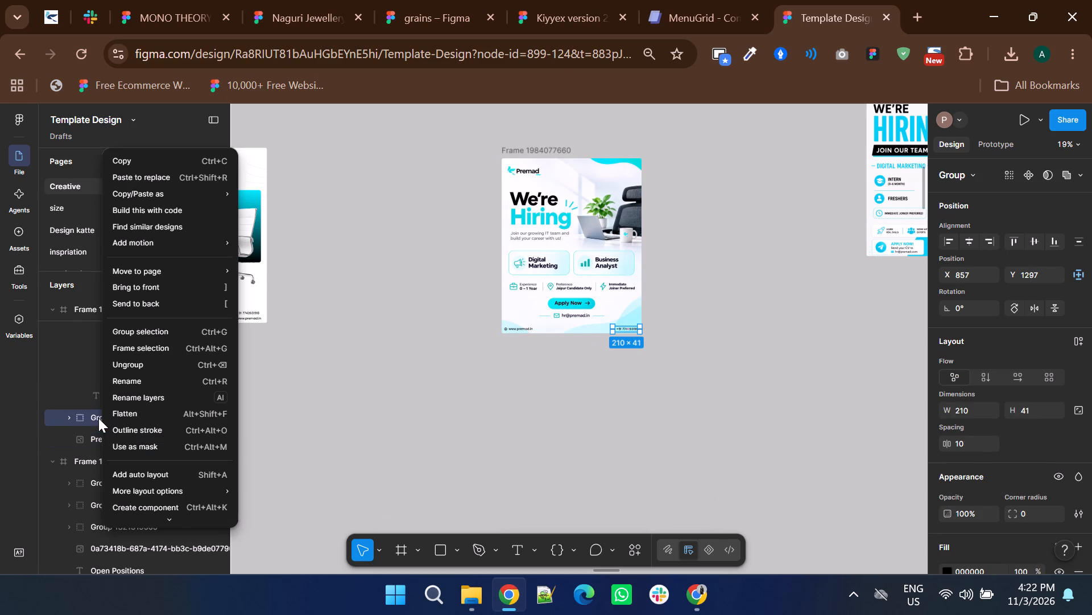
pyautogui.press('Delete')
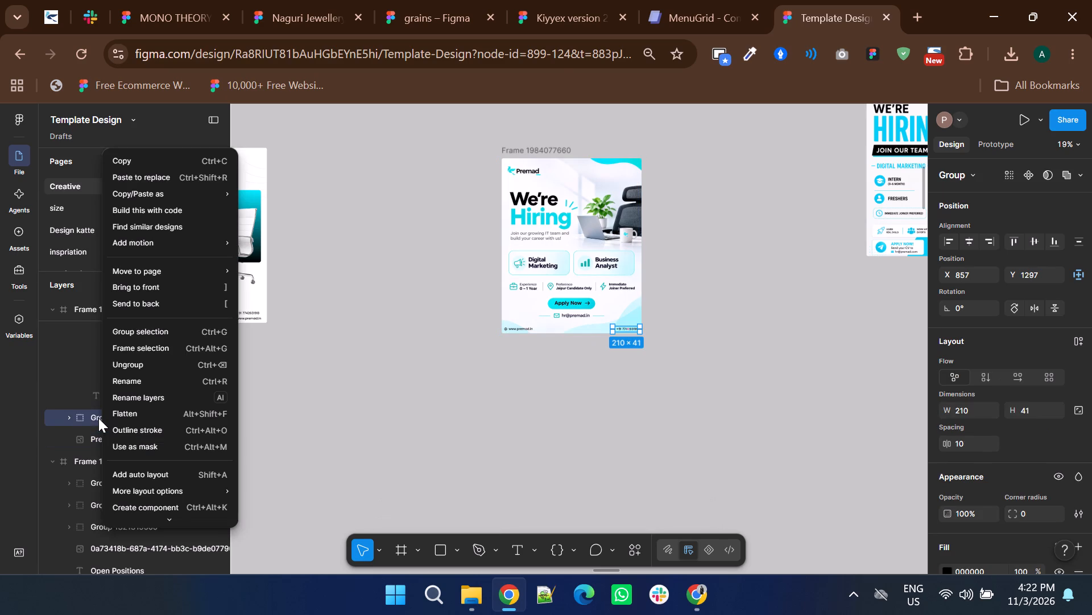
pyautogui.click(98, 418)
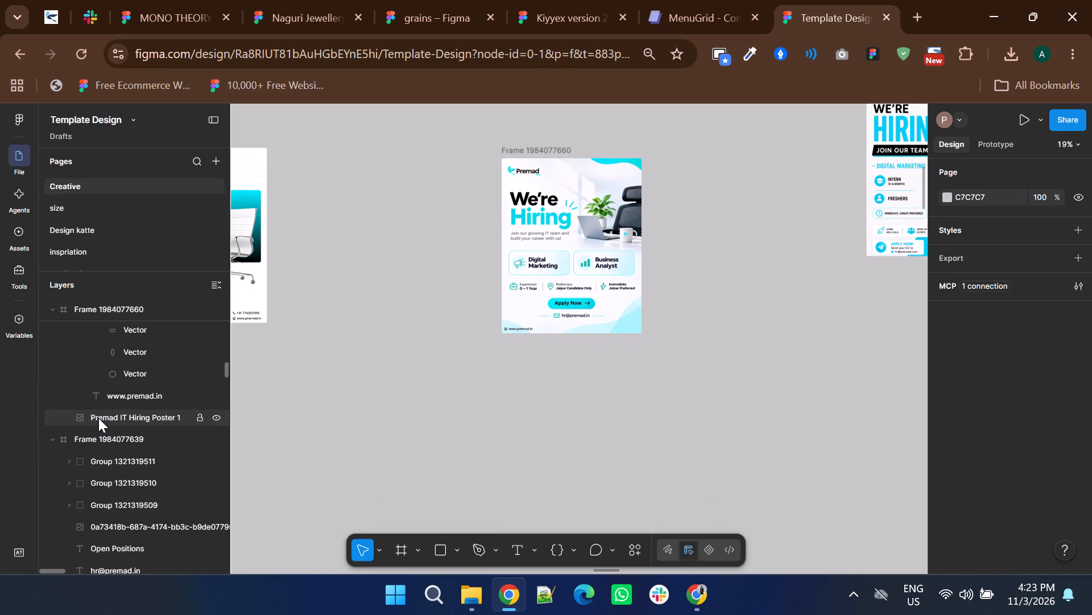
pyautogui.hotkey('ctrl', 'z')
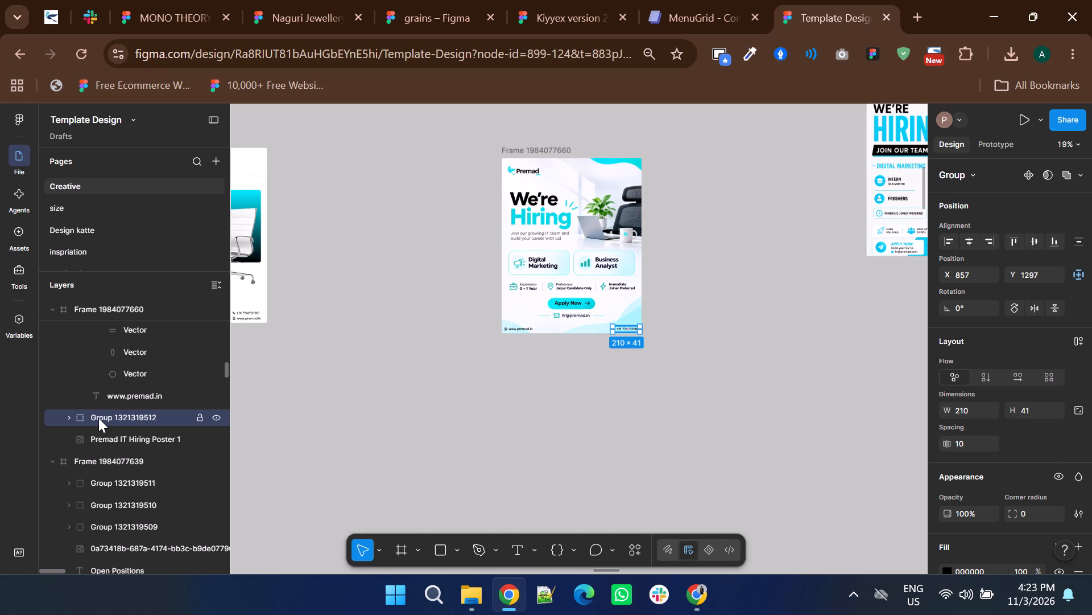
pyautogui.scroll(1, 98, 418)
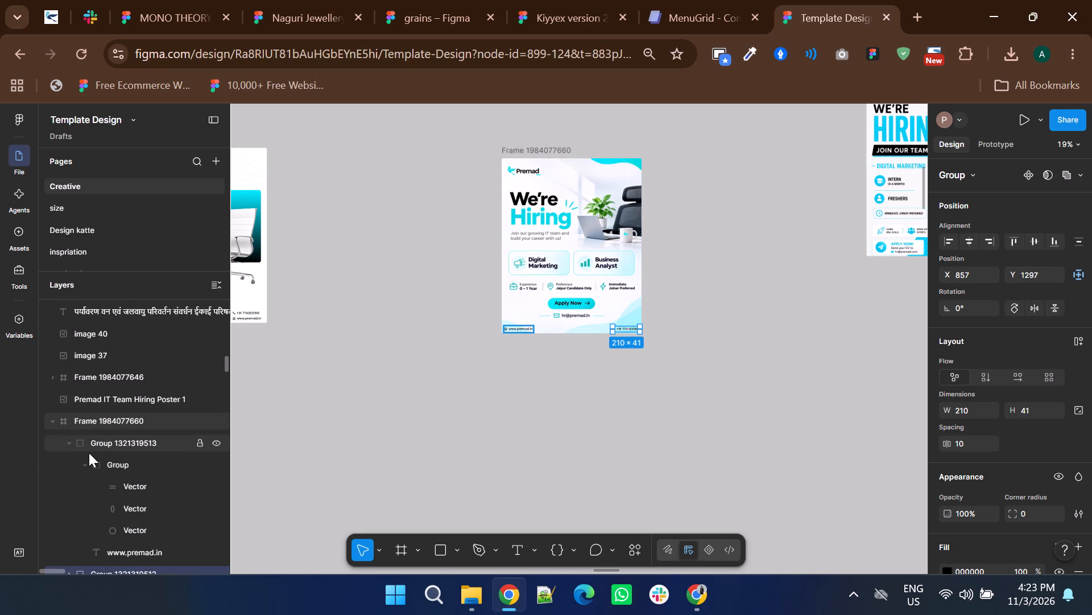
pyautogui.click(82, 461)
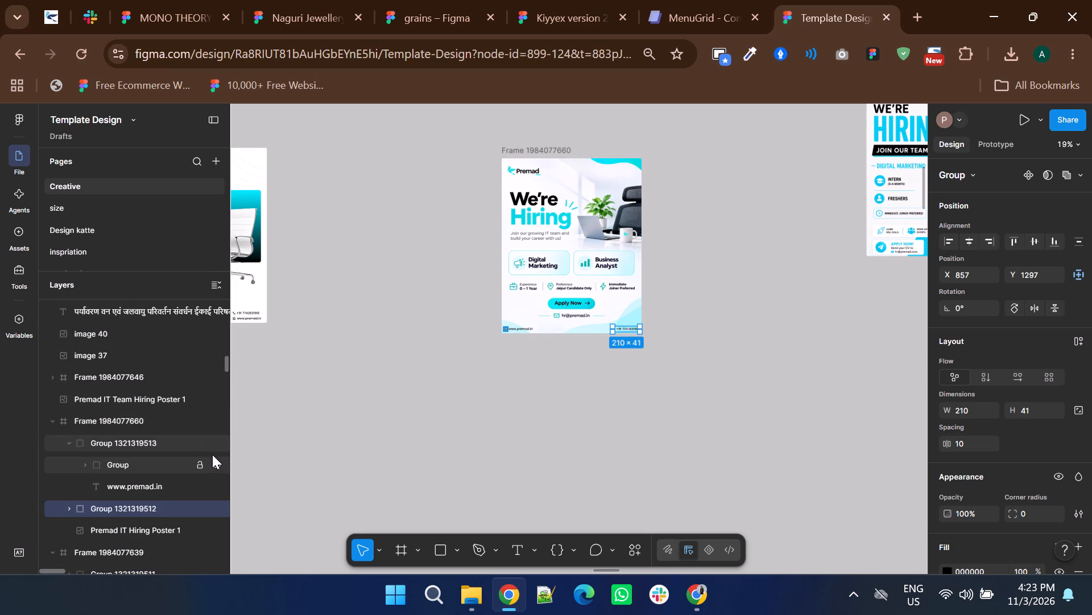
pyautogui.click(212, 454)
pyautogui.click(212, 454)
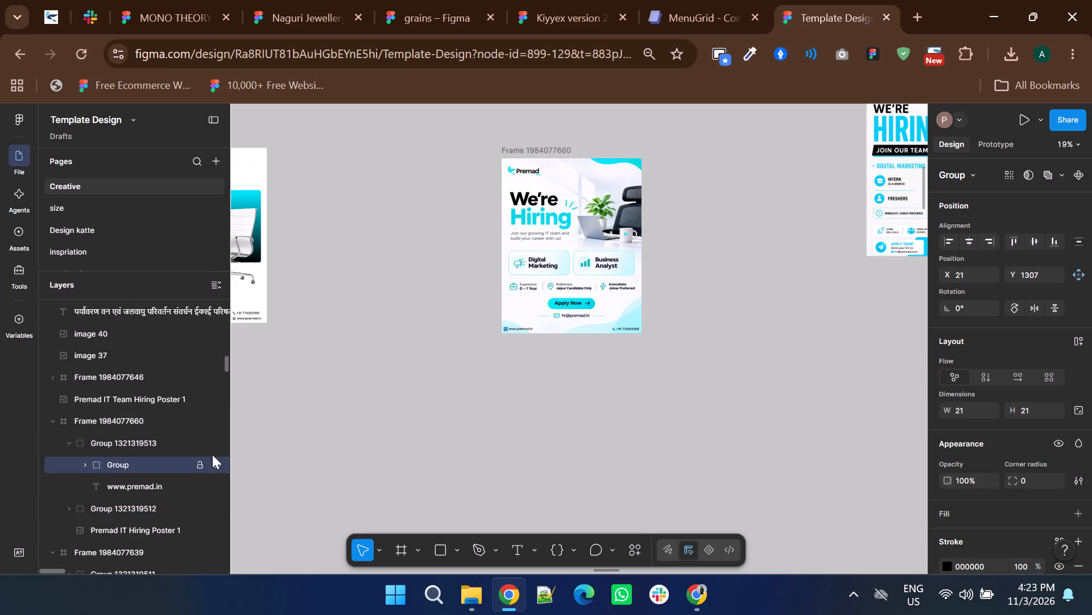
# Hide and show the website's globe icon group and the whole 1080 × 1350 We're Hiring poster frame to check what each contains.
pyautogui.click(216, 467)
pyautogui.click(216, 467)
pyautogui.click(216, 467)
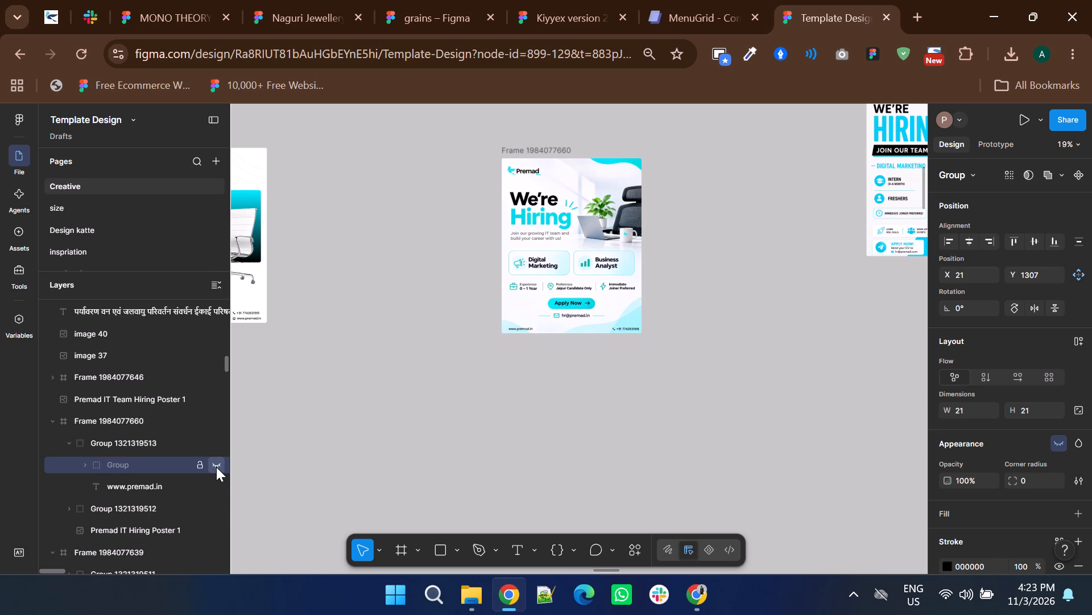
pyautogui.click(216, 467)
pyautogui.click(141, 429)
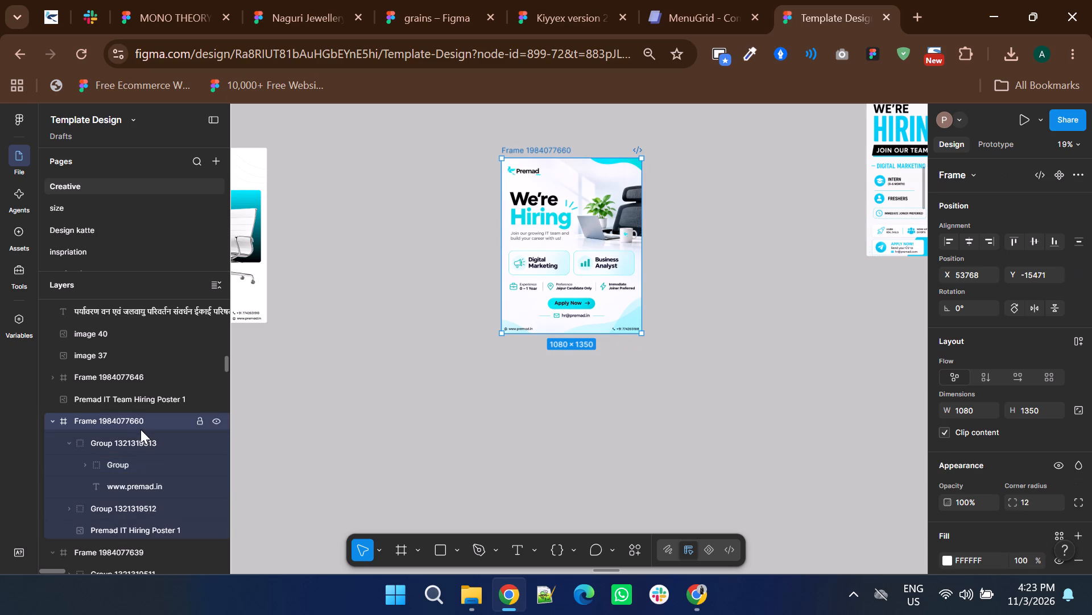
pyautogui.click(218, 421)
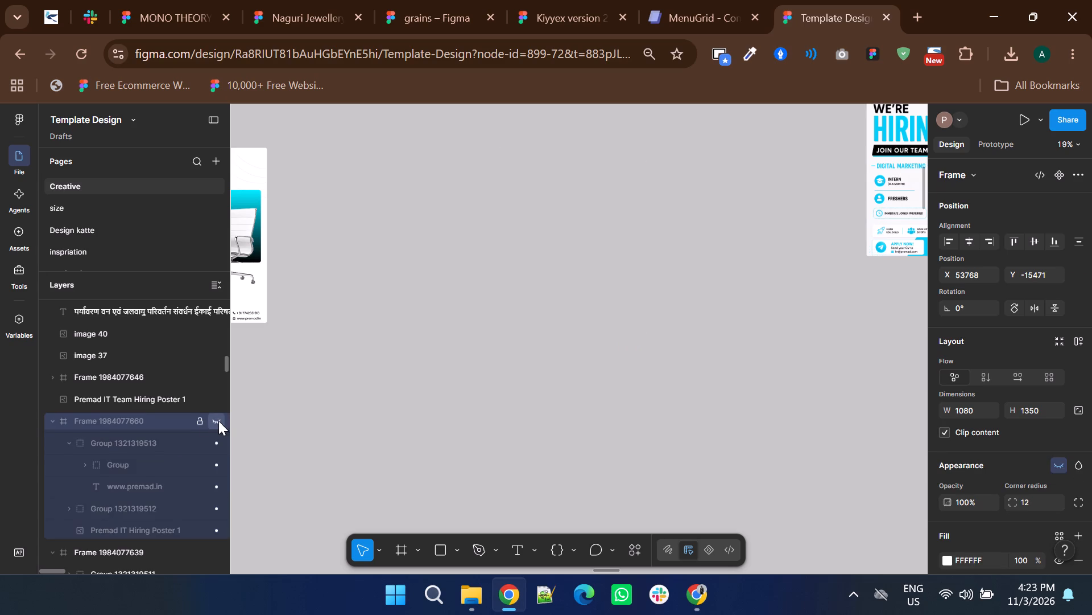
pyautogui.click(218, 421)
# Set the website address and phone number texts in the We're Hiring poster's footer to Poppins SemiBold.
pyautogui.keyDown('ctrl'); pyautogui.scroll(4, 528, 333); pyautogui.keyUp('ctrl')
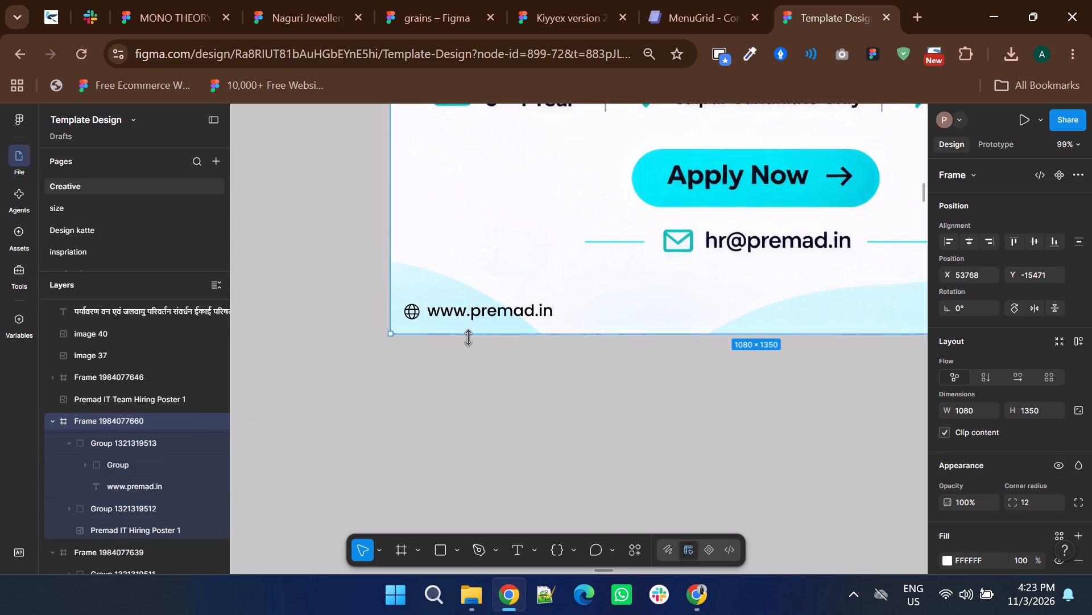
pyautogui.keyDown('ctrl'); pyautogui.scroll(-2, 468, 337); pyautogui.keyUp('ctrl')
pyautogui.keyDown('ctrl'); pyautogui.scroll(4, 725, 319); pyautogui.keyUp('ctrl')
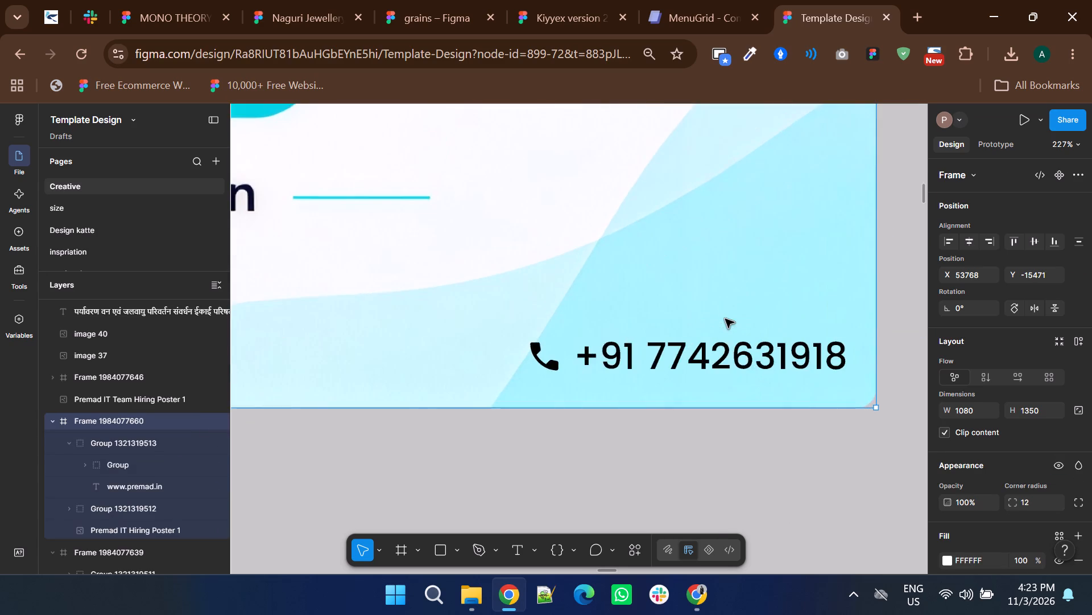
pyautogui.keyDown('ctrl'); pyautogui.scroll(-4, 725, 319); pyautogui.keyUp('ctrl')
pyautogui.keyDown('ctrl'); pyautogui.keyDown('shift'); pyautogui.click(497, 319); pyautogui.keyUp('shift'); pyautogui.keyUp('ctrl')
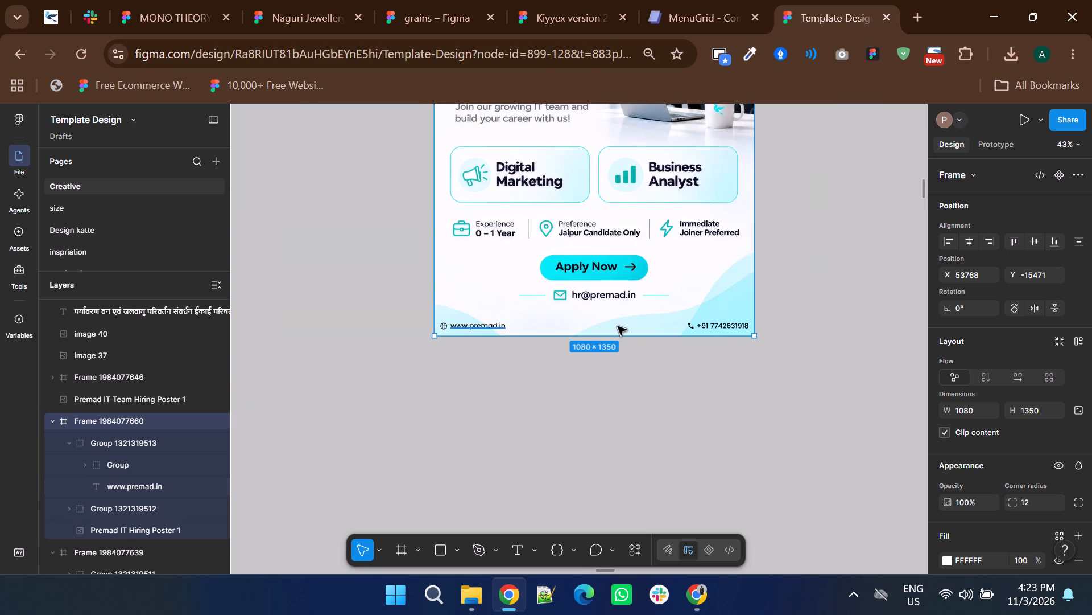
pyautogui.keyDown('ctrl'); pyautogui.keyDown('shift'); pyautogui.click(724, 329); pyautogui.keyUp('shift'); pyautogui.keyUp('ctrl')
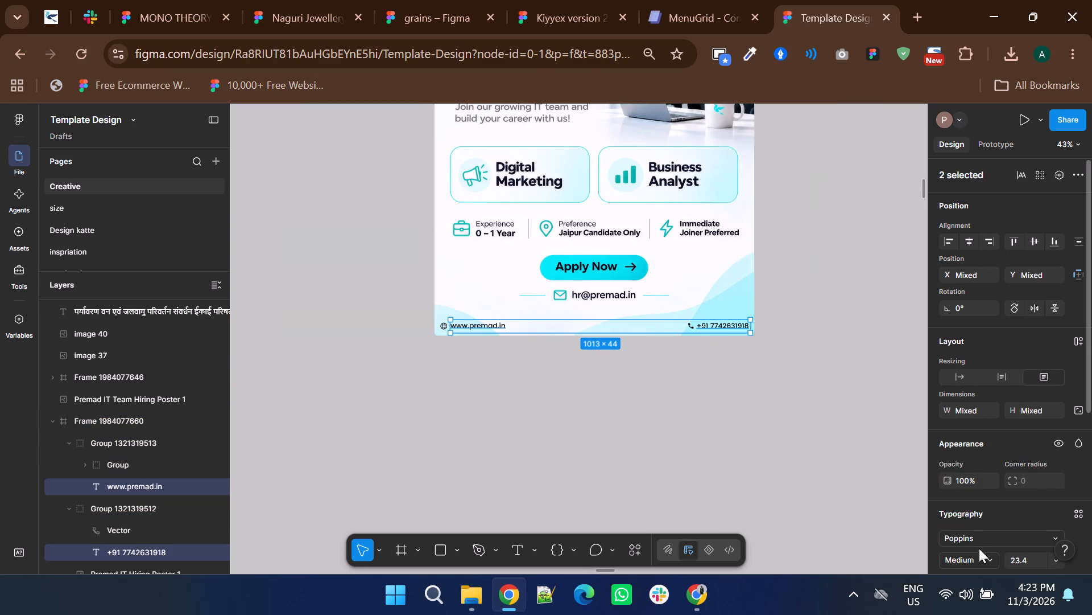
pyautogui.click(978, 559)
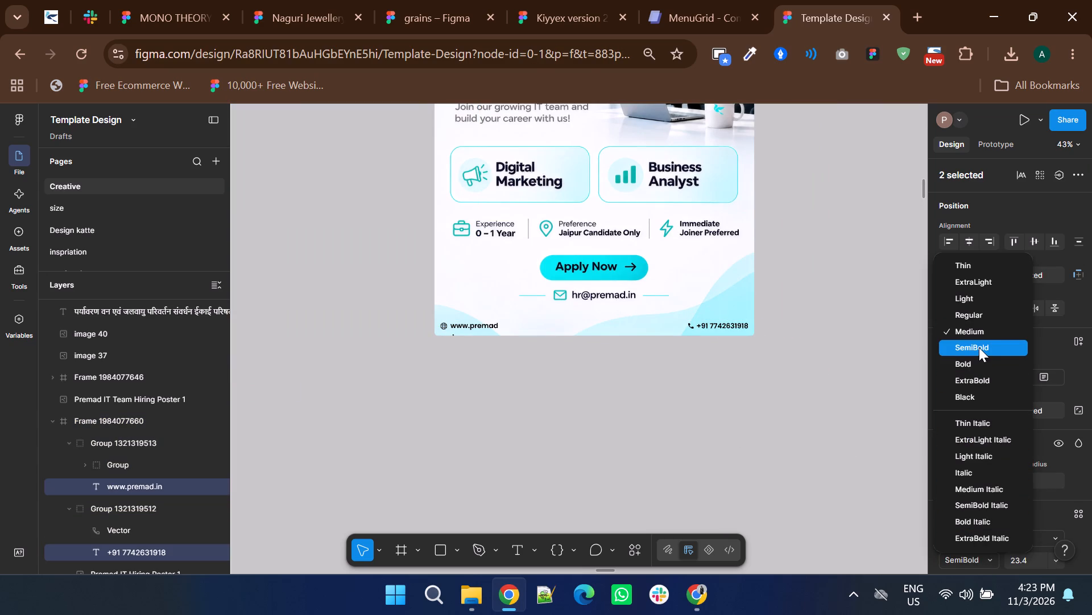
pyautogui.click(979, 347)
pyautogui.click(590, 422)
# Review the poster alongside the neighbouring hiring posters, examining the contact details at the bottom of the office-chair poster.
pyautogui.keyDown('ctrl'); pyautogui.scroll(-3, 515, 421); pyautogui.keyUp('ctrl')
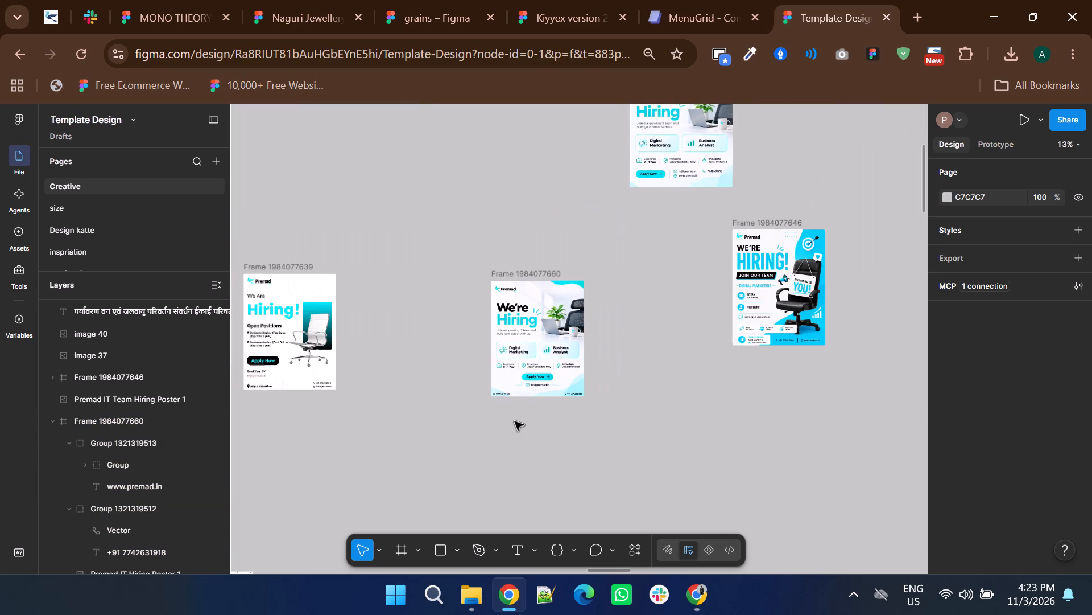
pyautogui.click(599, 426)
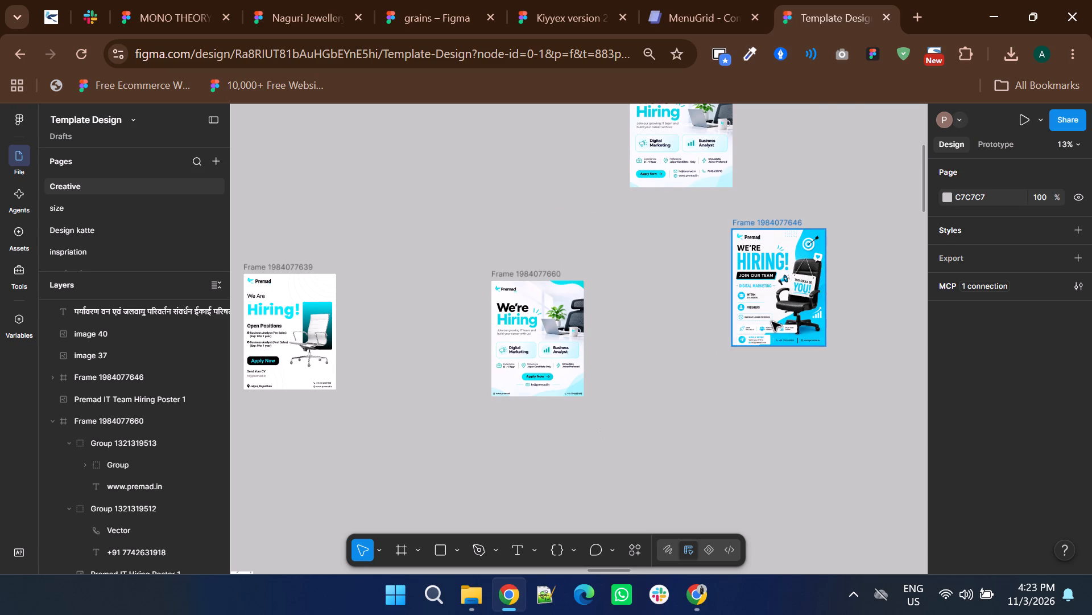
pyautogui.keyDown('ctrl'); pyautogui.scroll(4, 772, 322); pyautogui.keyUp('ctrl')
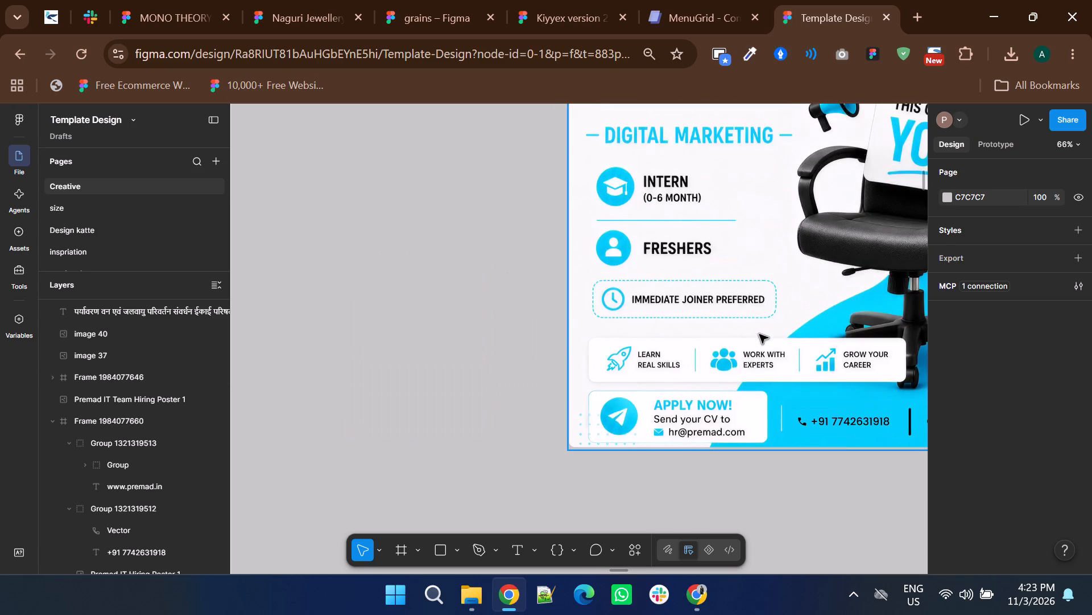
pyautogui.keyDown('ctrl'); pyautogui.scroll(-4, 697, 412); pyautogui.keyUp('ctrl')
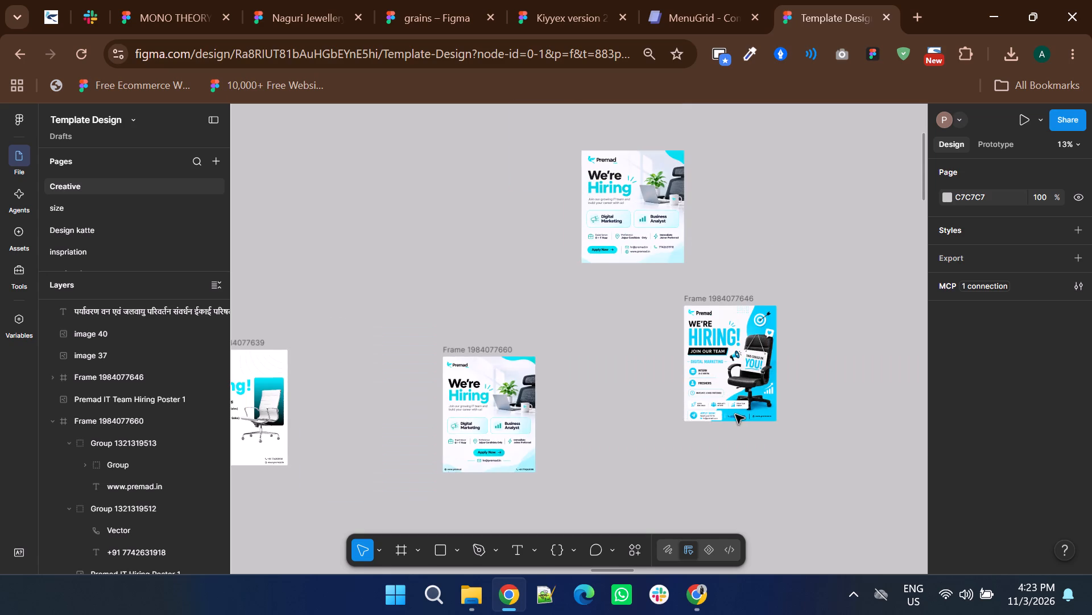
pyautogui.keyDown('ctrl'); pyautogui.scroll(-1, 735, 415); pyautogui.keyUp('ctrl')
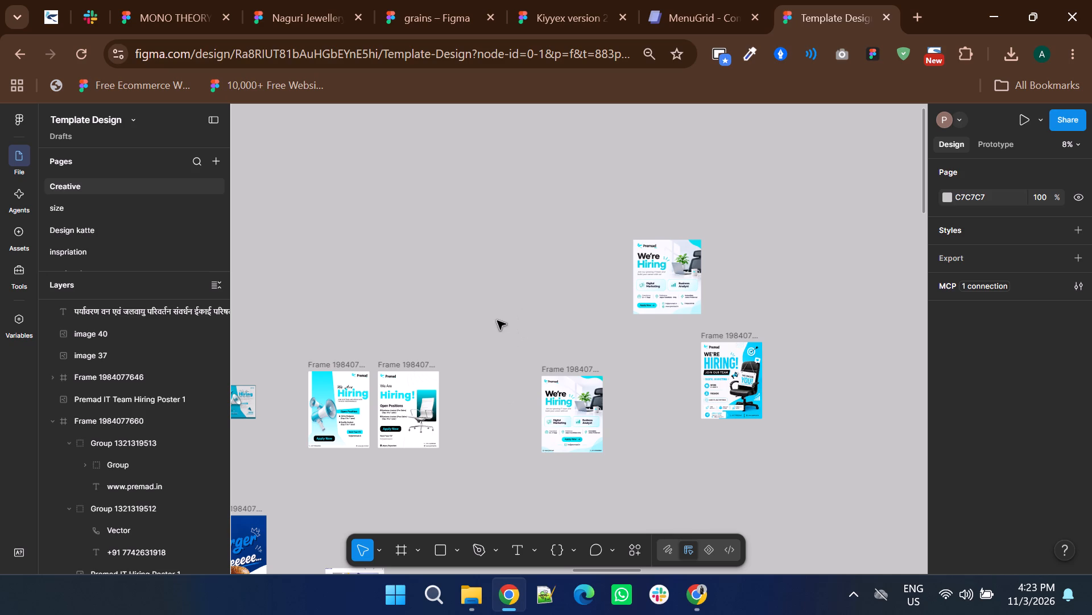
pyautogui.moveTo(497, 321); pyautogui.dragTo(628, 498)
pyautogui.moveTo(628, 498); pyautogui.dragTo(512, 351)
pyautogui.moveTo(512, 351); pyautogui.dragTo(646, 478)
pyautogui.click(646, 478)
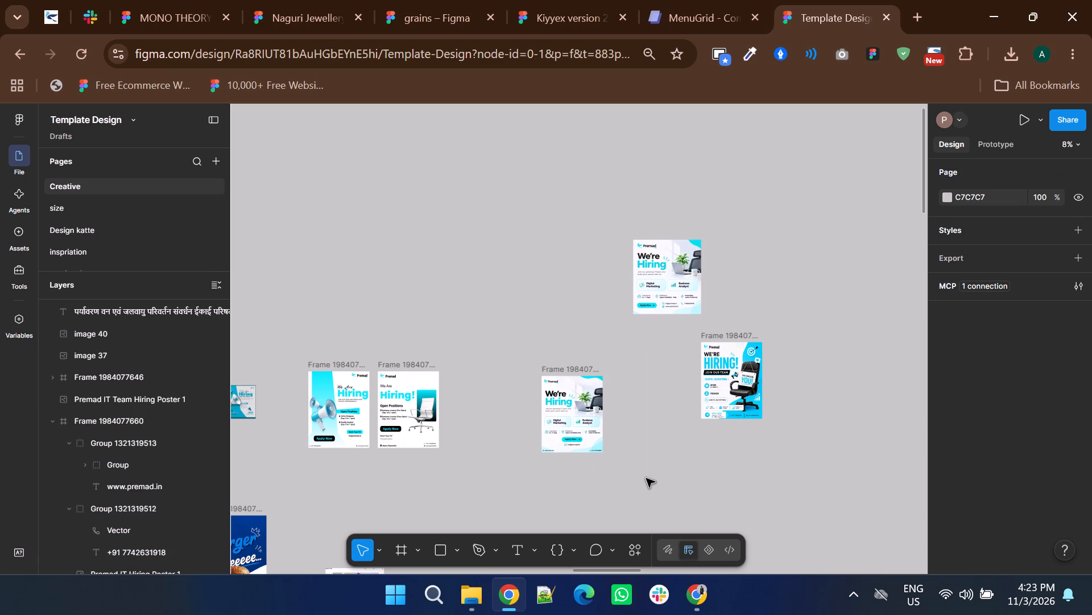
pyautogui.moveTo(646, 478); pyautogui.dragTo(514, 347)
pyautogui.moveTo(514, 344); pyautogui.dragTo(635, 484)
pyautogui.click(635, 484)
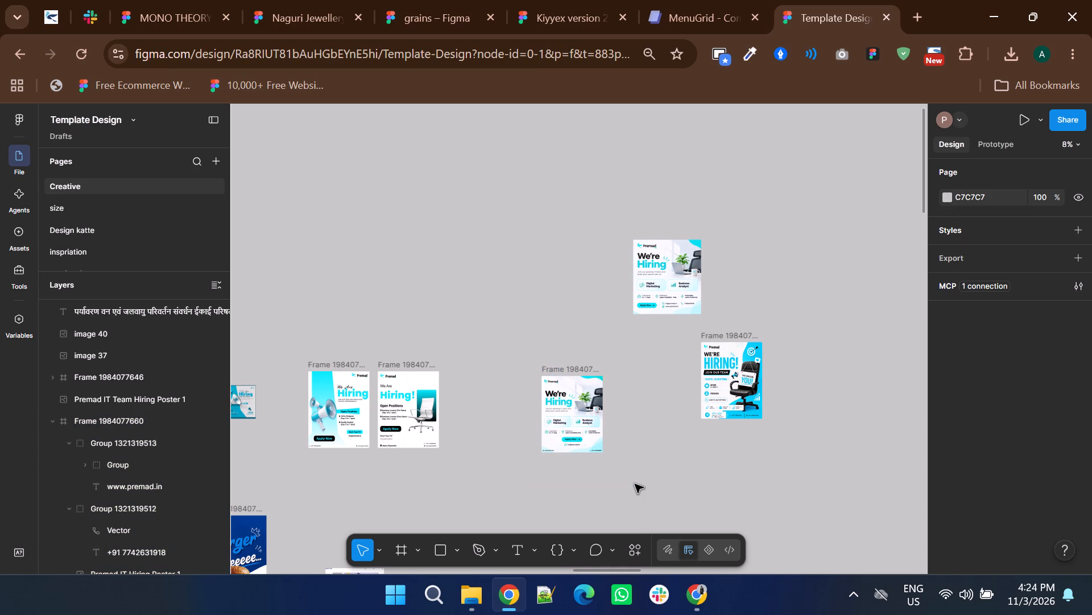